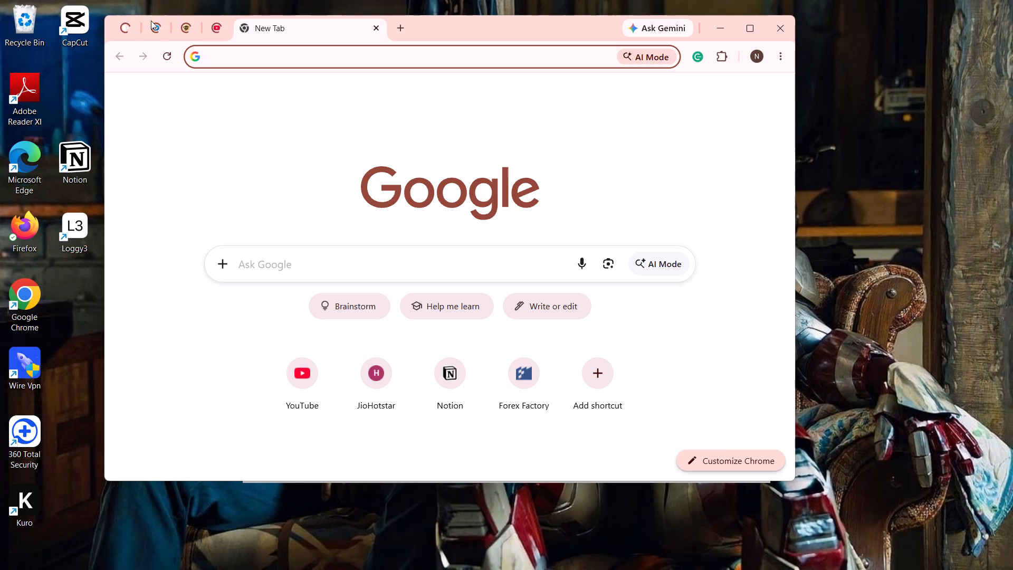
# Switch to the already open FX Replay testing session page.
pyautogui.click(127, 27)
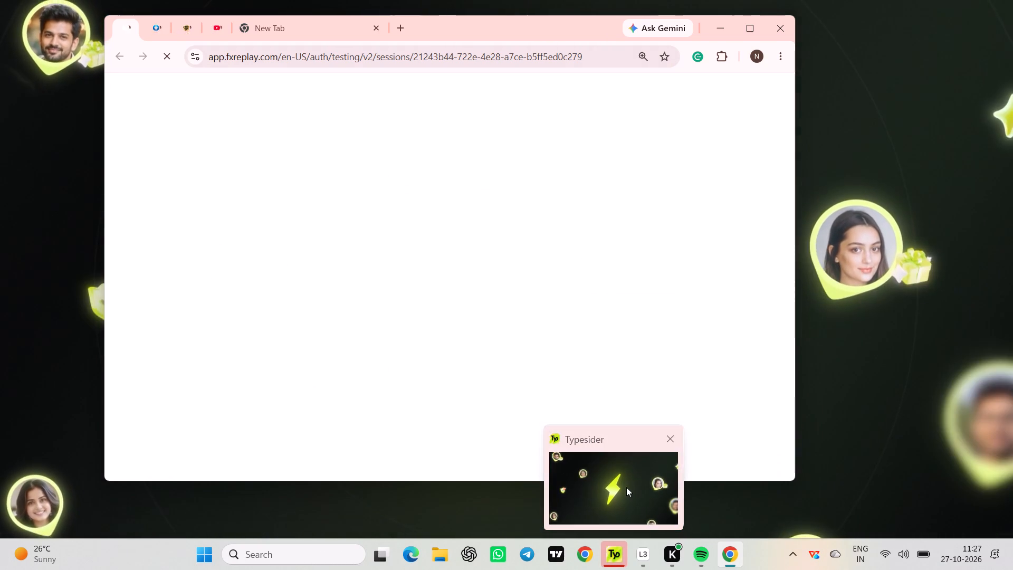
# Close the Typesider and Spotify windows and maximize the browser window.
pyautogui.click(664, 443)
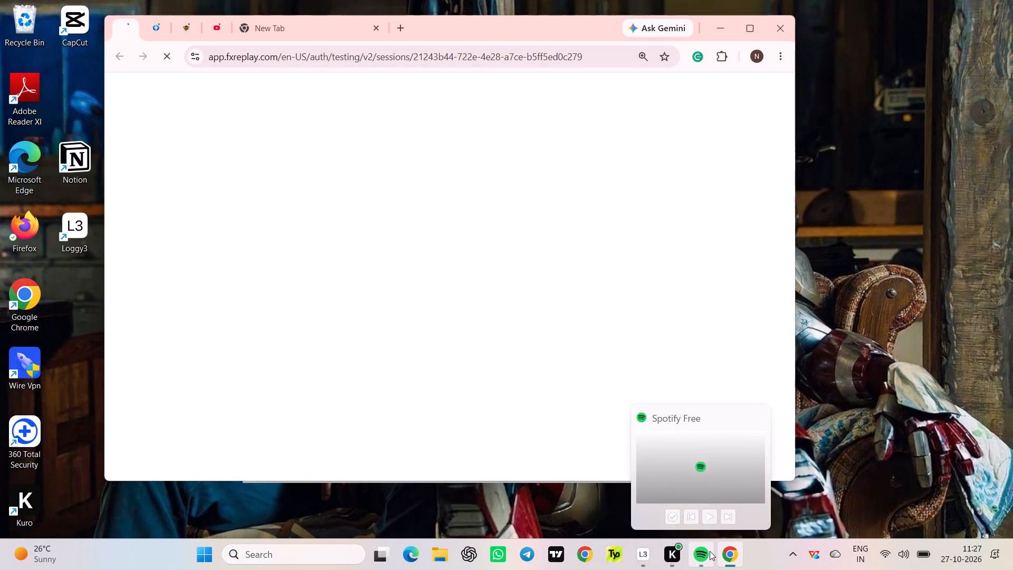
pyautogui.click(746, 421)
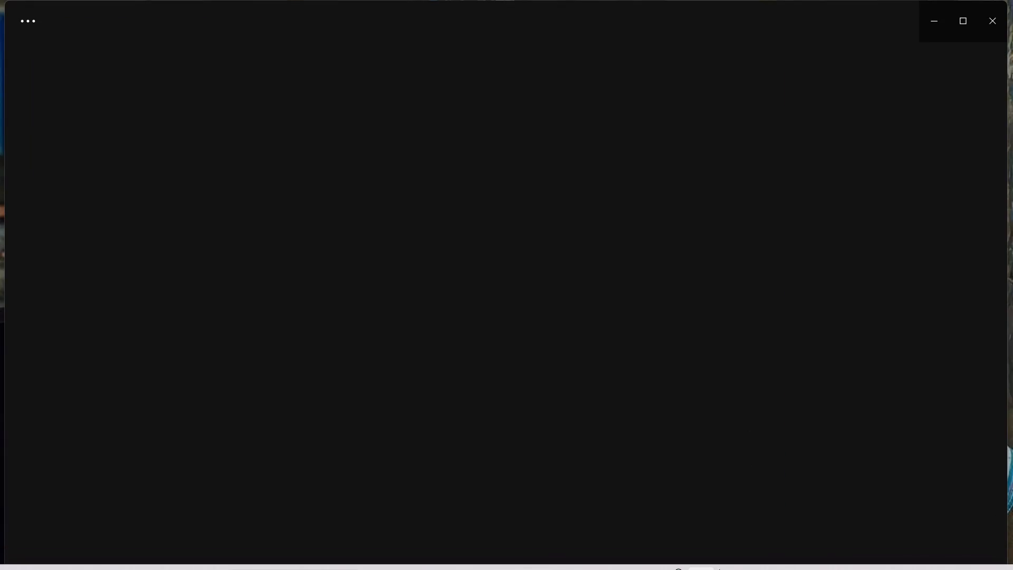
pyautogui.click(1002, 25)
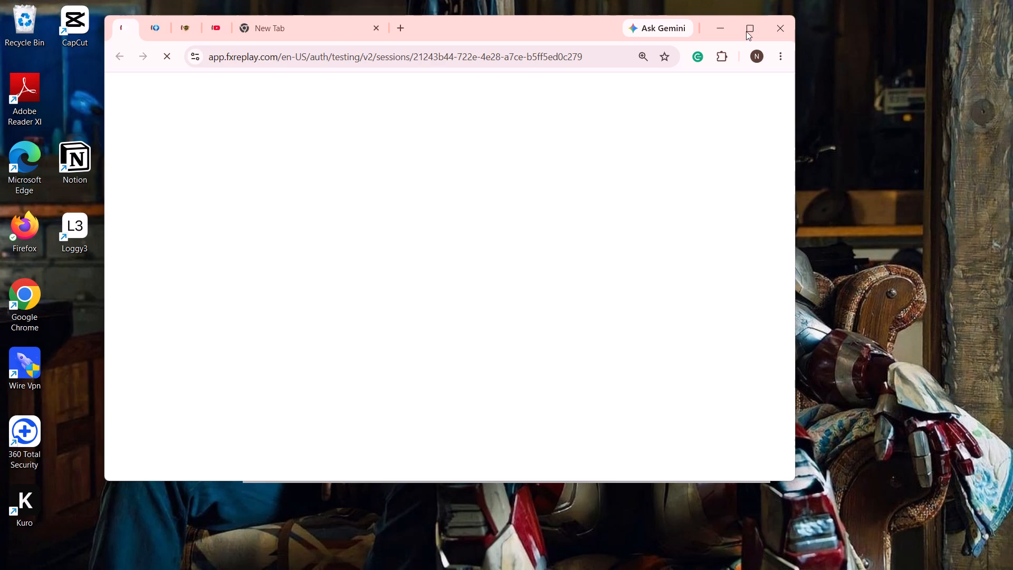
pyautogui.click(748, 30)
# Check the earnings in the Chatwait extension and close it.
pyautogui.click(911, 43)
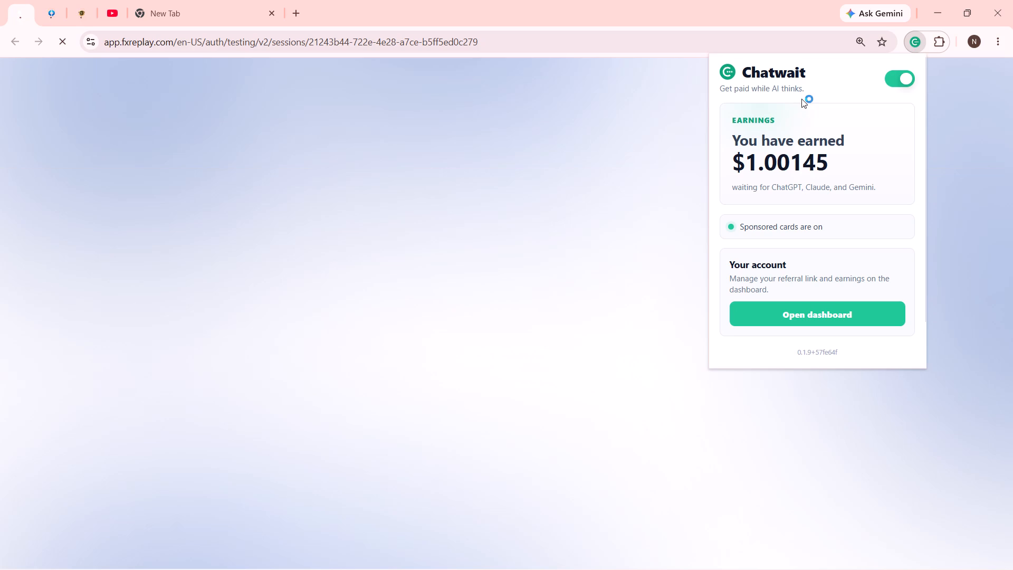
pyautogui.click(607, 148)
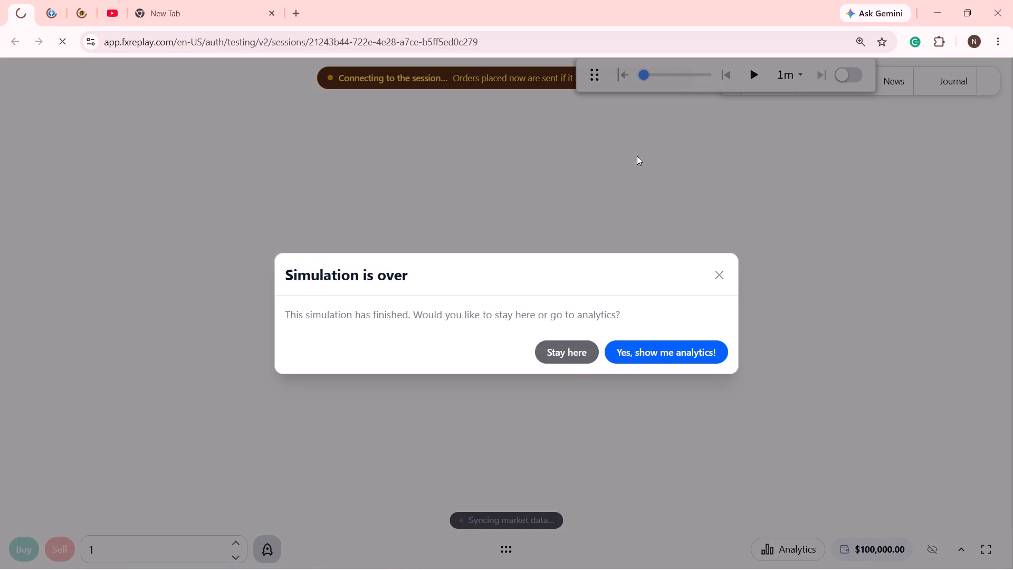
# Stay in the finished simulation instead of going to analytics, and look over its AUD/USD 4h chart.
pyautogui.click(563, 354)
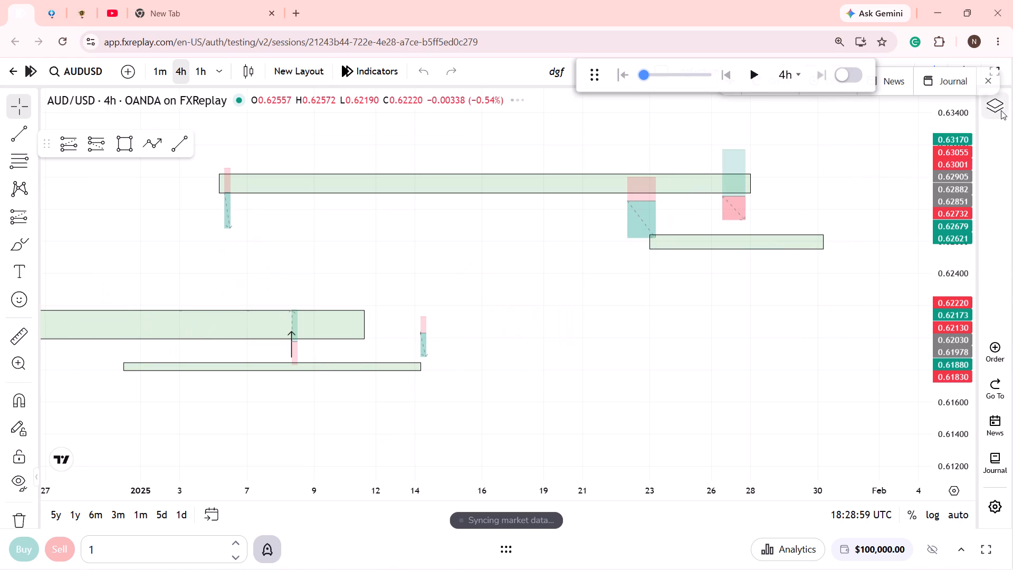
pyautogui.click(994, 85)
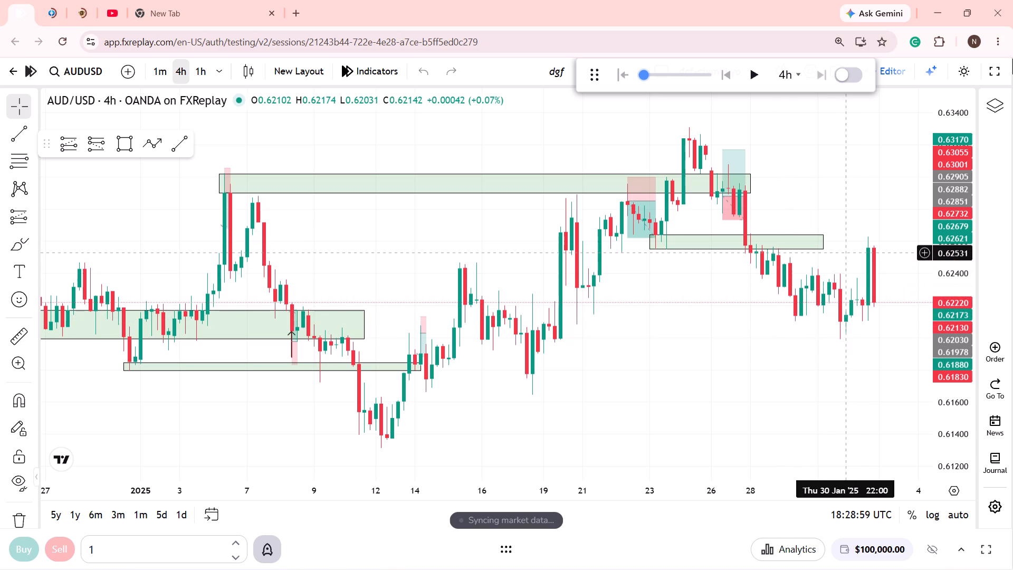
pyautogui.moveTo(784, 359); pyautogui.dragTo(686, 323)
pyautogui.scroll(-6, 698, 335)
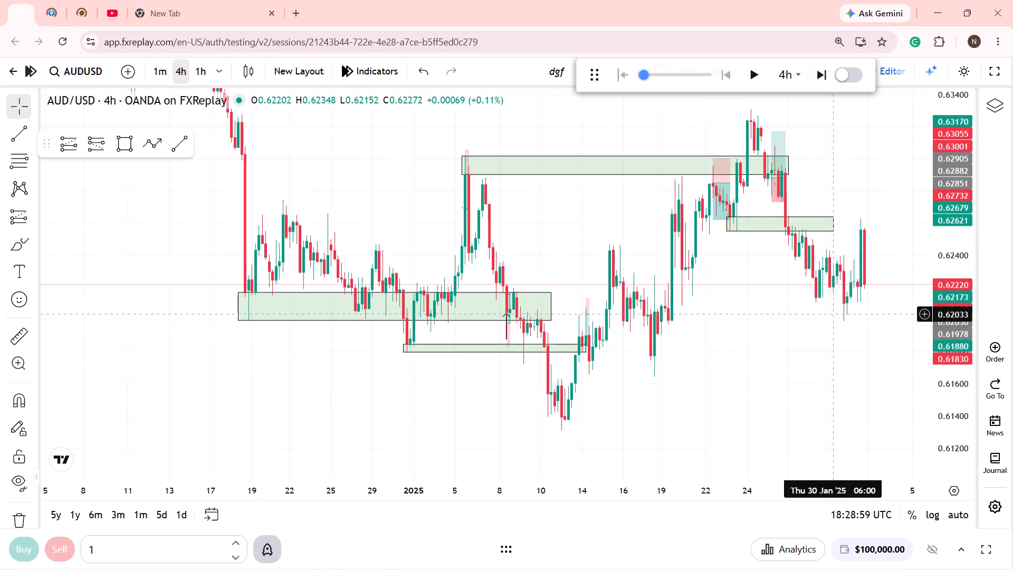
# Return to the Testing dashboard and delete the dgf session from Recent Sessions.
pyautogui.click(13, 66)
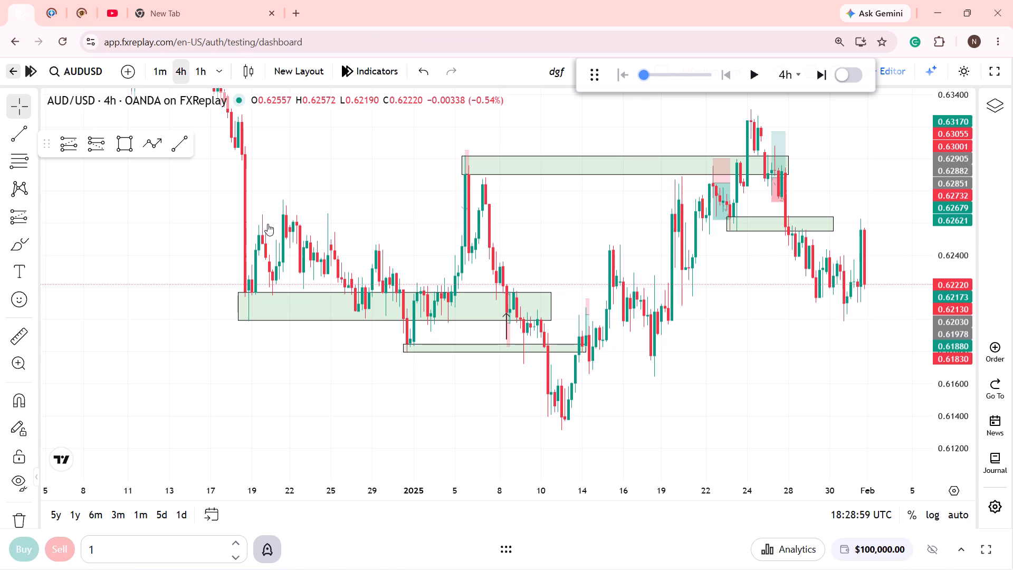
pyautogui.scroll(-6, 504, 321)
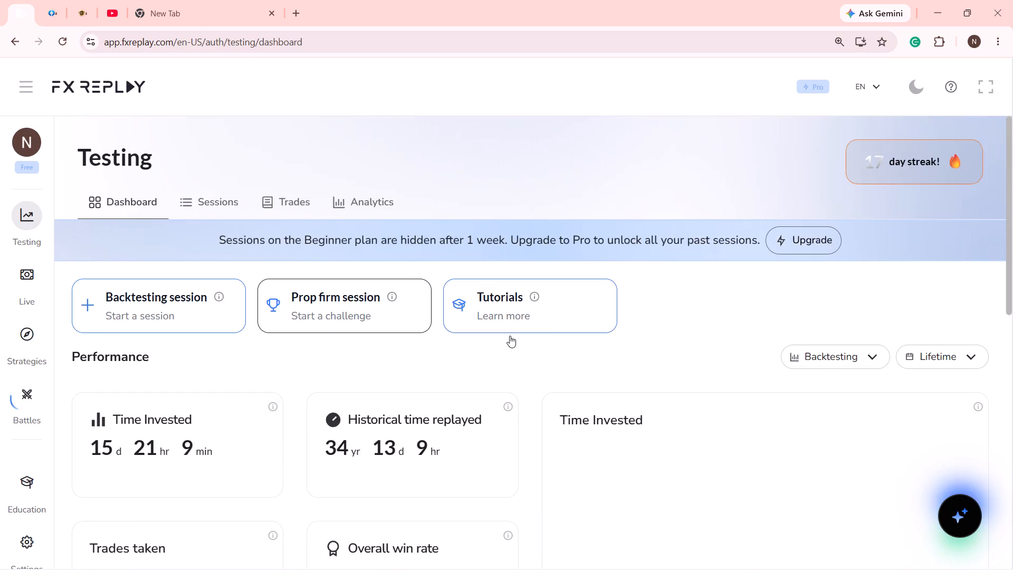
pyautogui.scroll(-14, 512, 353)
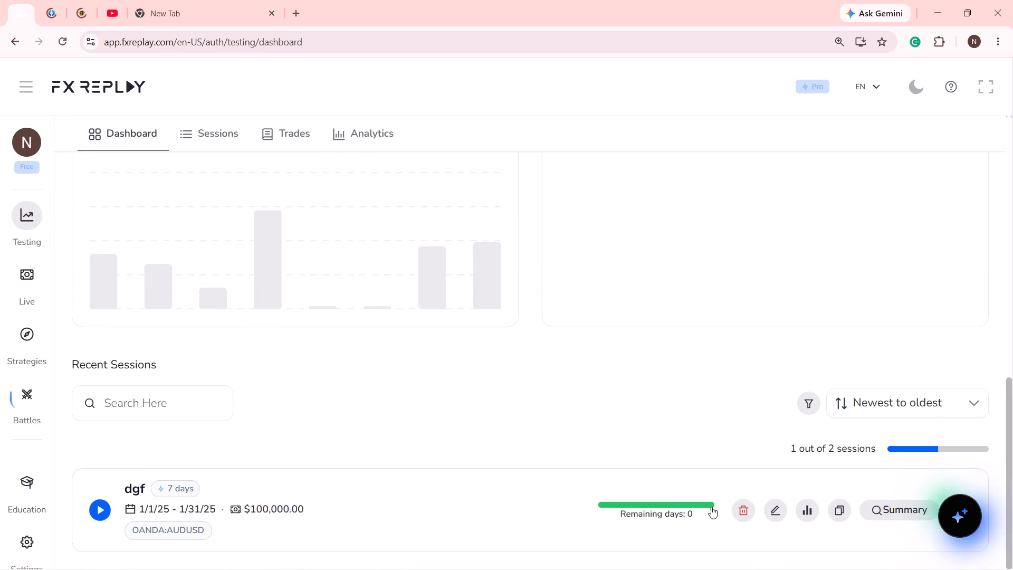
pyautogui.click(743, 525)
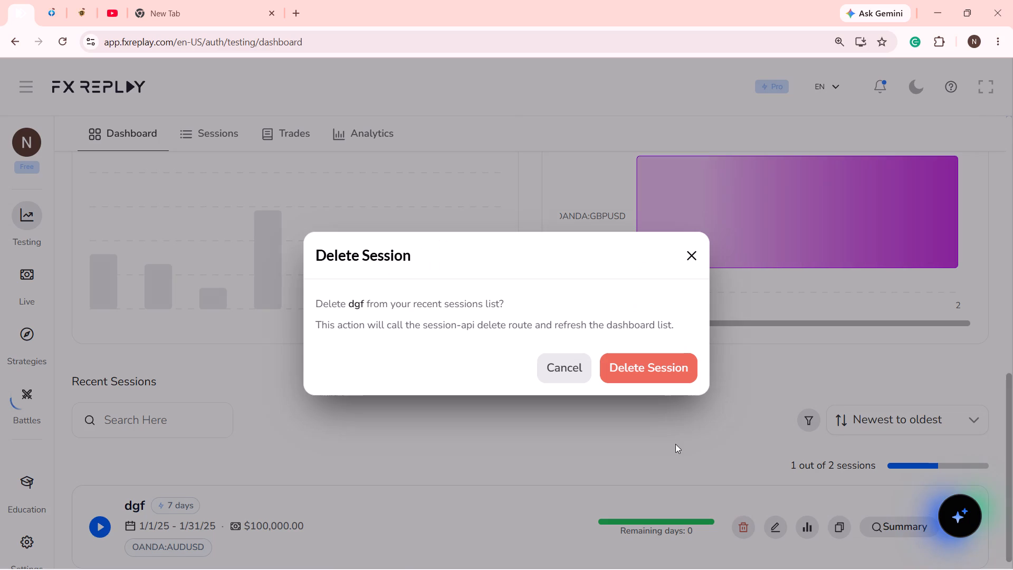
pyautogui.click(670, 371)
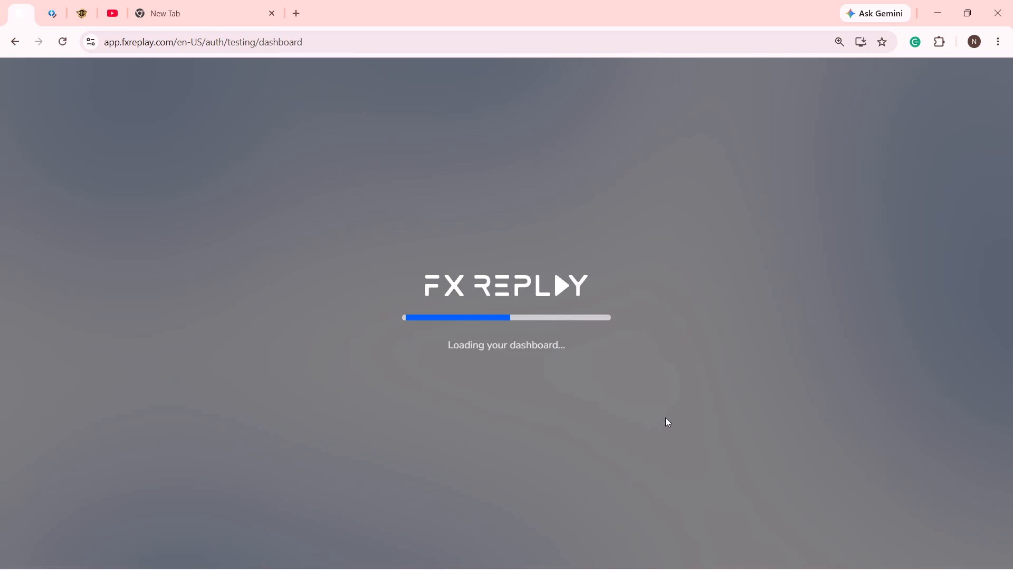
# Start a new backtesting session and name it dgf.
pyautogui.scroll(3, 665, 417)
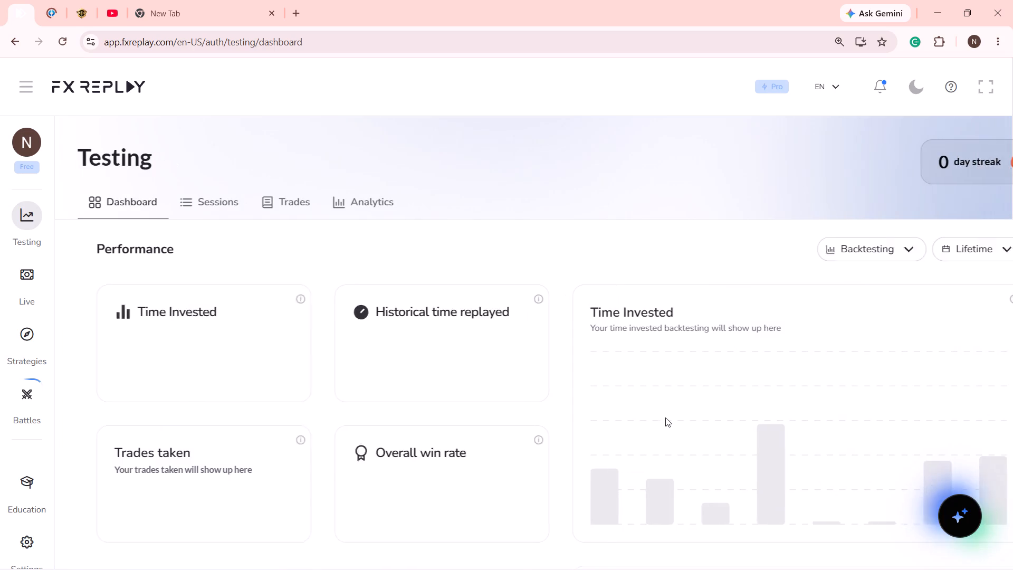
pyautogui.scroll(3, 665, 417)
pyautogui.click(443, 377)
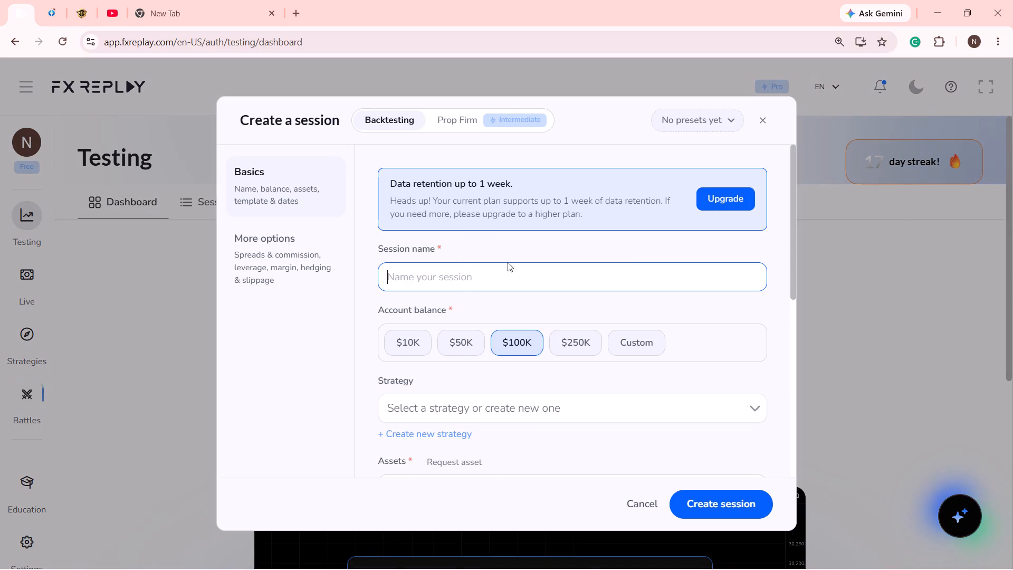
pyautogui.click(514, 286)
pyautogui.click(492, 313)
# Search the assets for audusd and select OANDA's AUDUSD forex pair for the session.
pyautogui.scroll(-2, 502, 344)
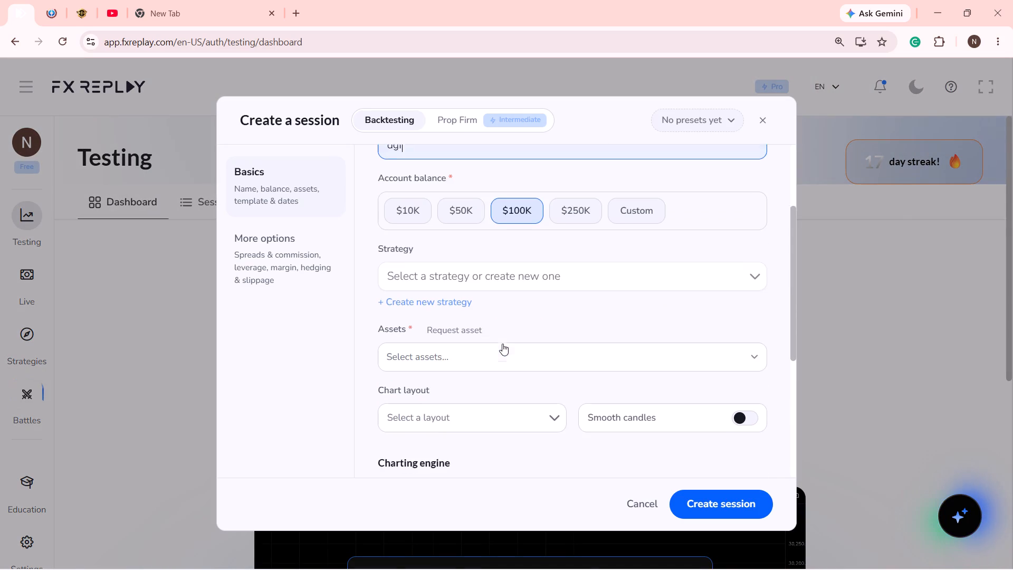
pyautogui.click(654, 357)
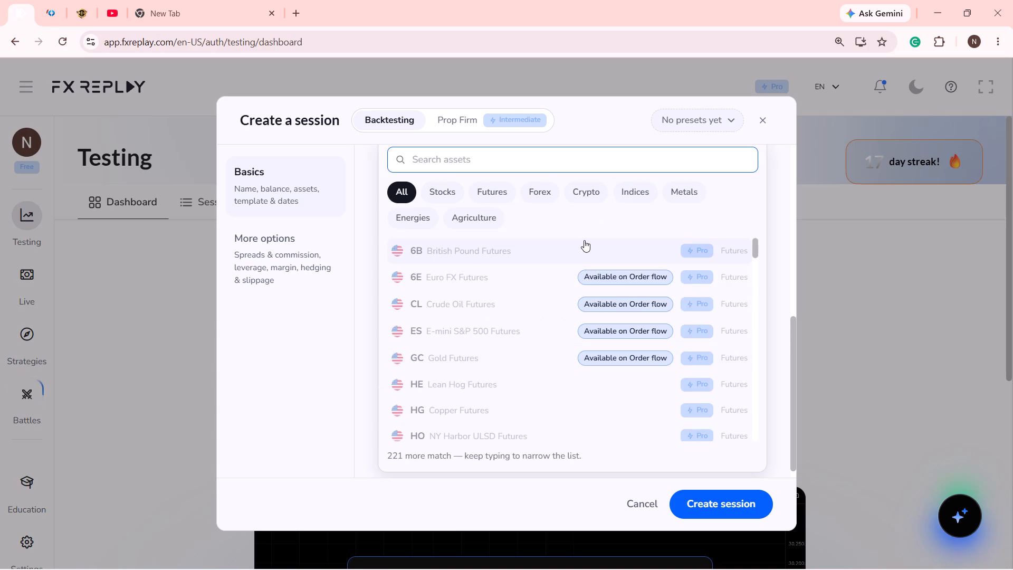
pyautogui.scroll(4, 582, 309)
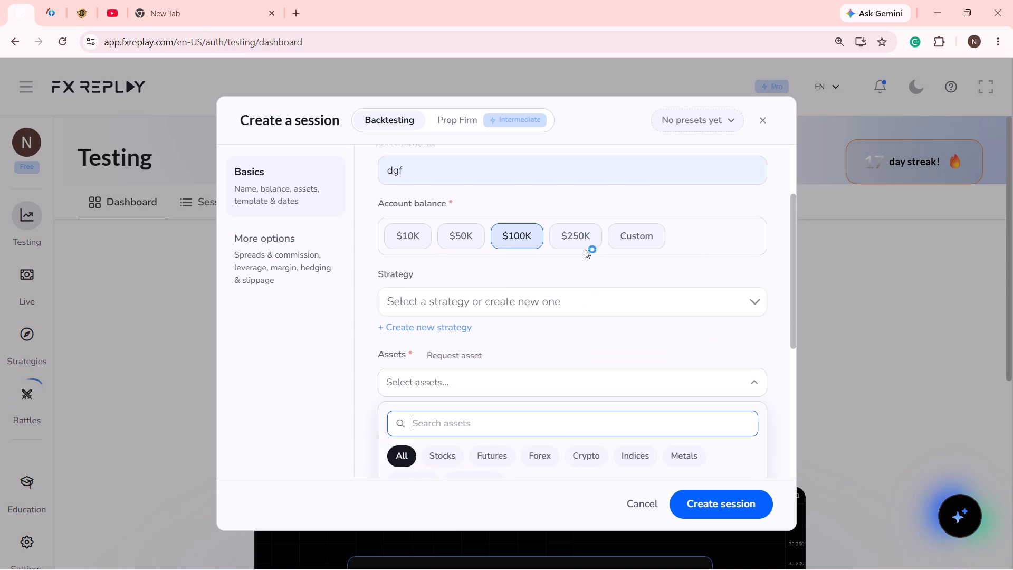
pyautogui.scroll(-1, 560, 433)
pyautogui.click(556, 351)
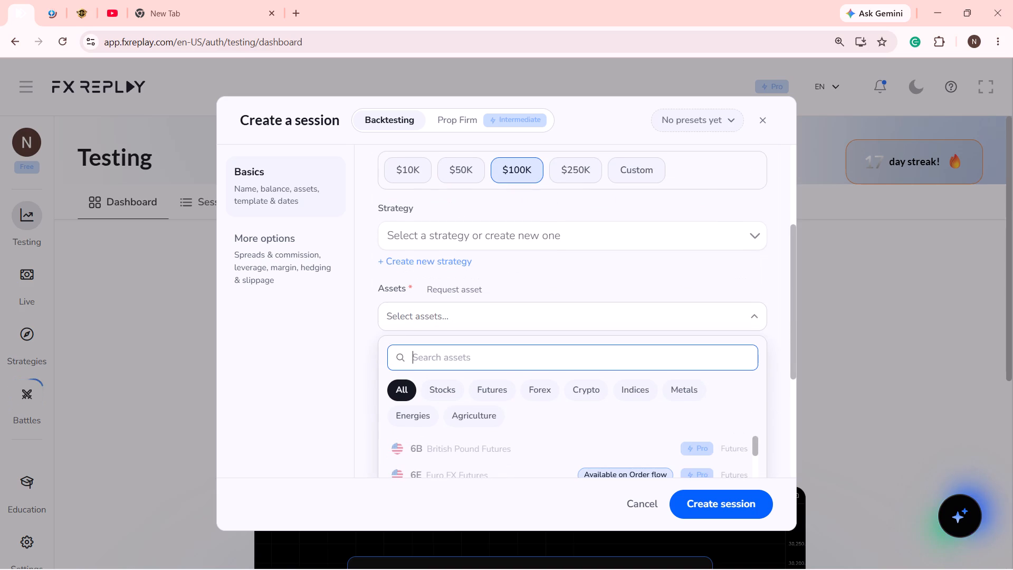
pyautogui.write('au')
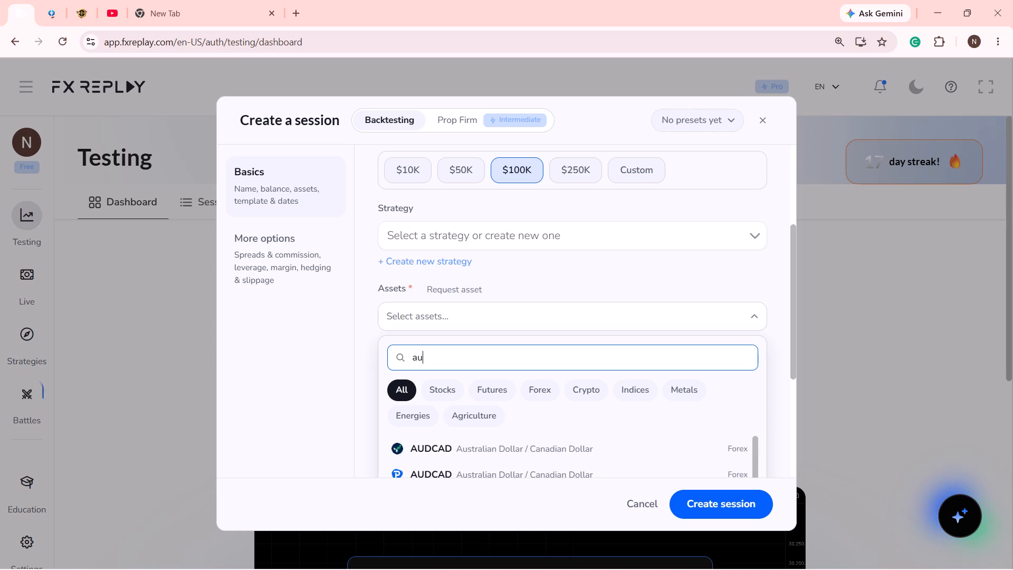
pyautogui.press('d')
pyautogui.press('u')
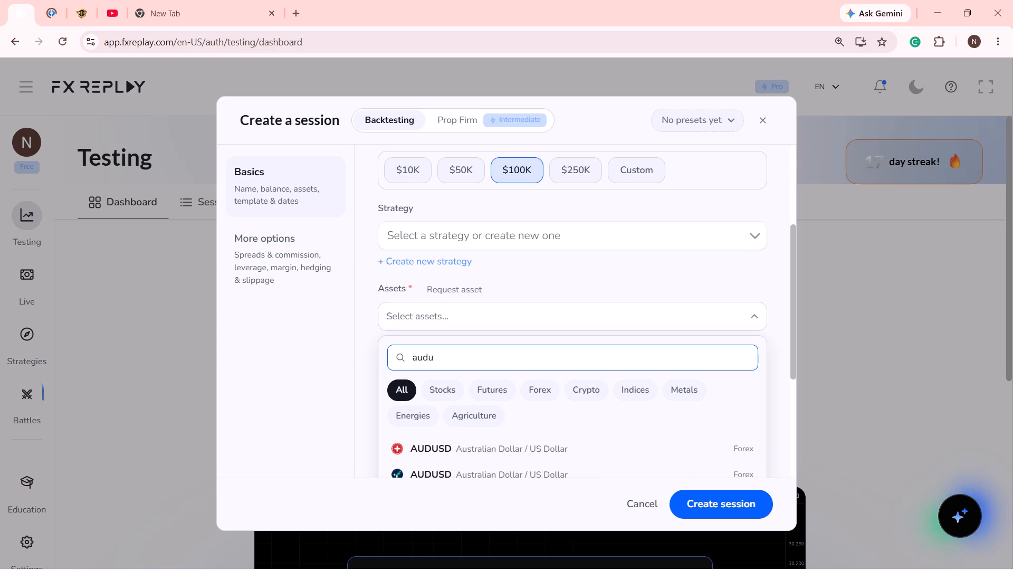
pyautogui.write('sd')
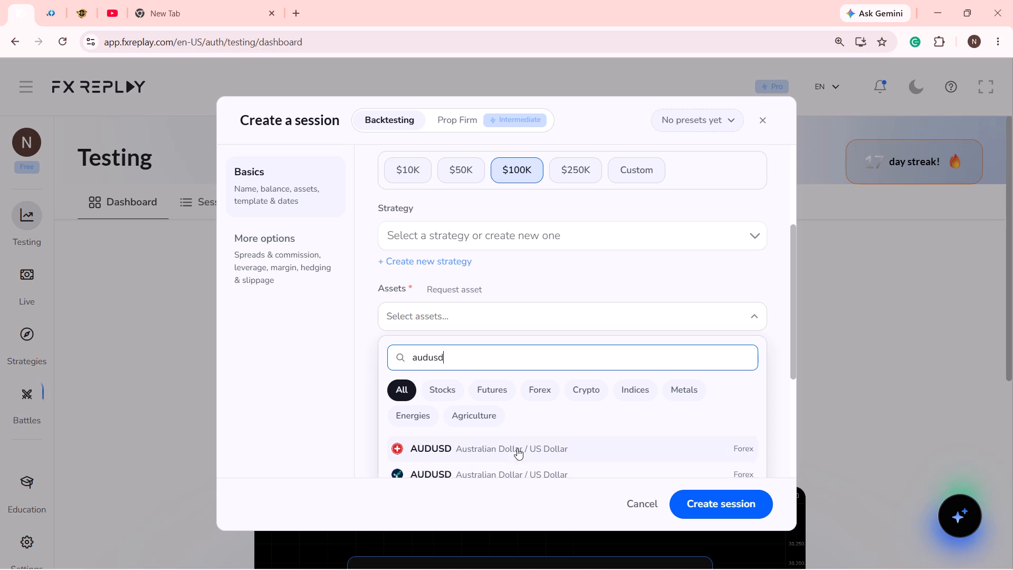
pyautogui.click(520, 470)
# Set the session's charting engine to Legacy Chart.
pyautogui.scroll(-3, 518, 392)
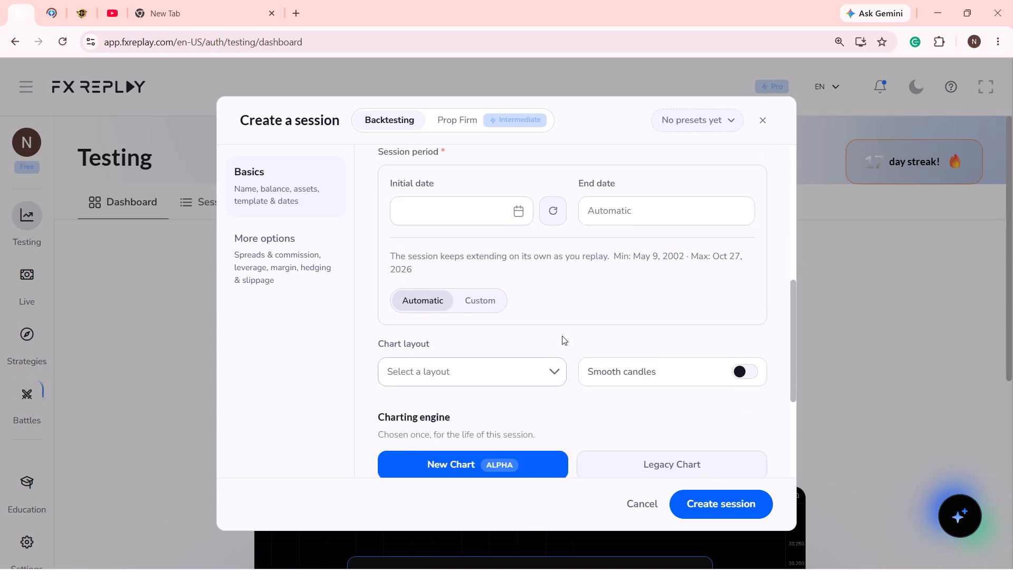
pyautogui.click(653, 462)
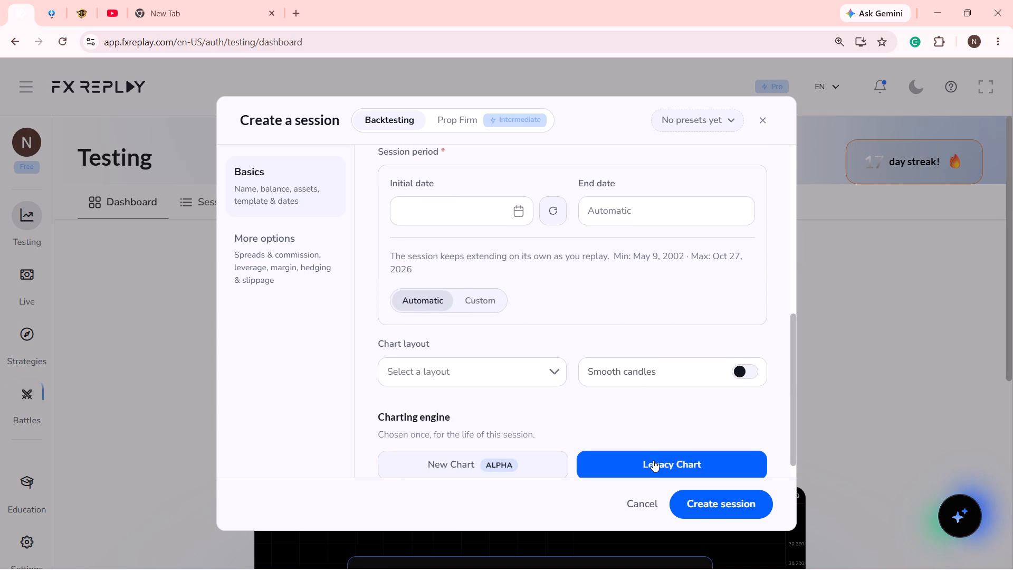
# Make the session period custom and set its initial date to 02/01/2025.
pyautogui.click(486, 300)
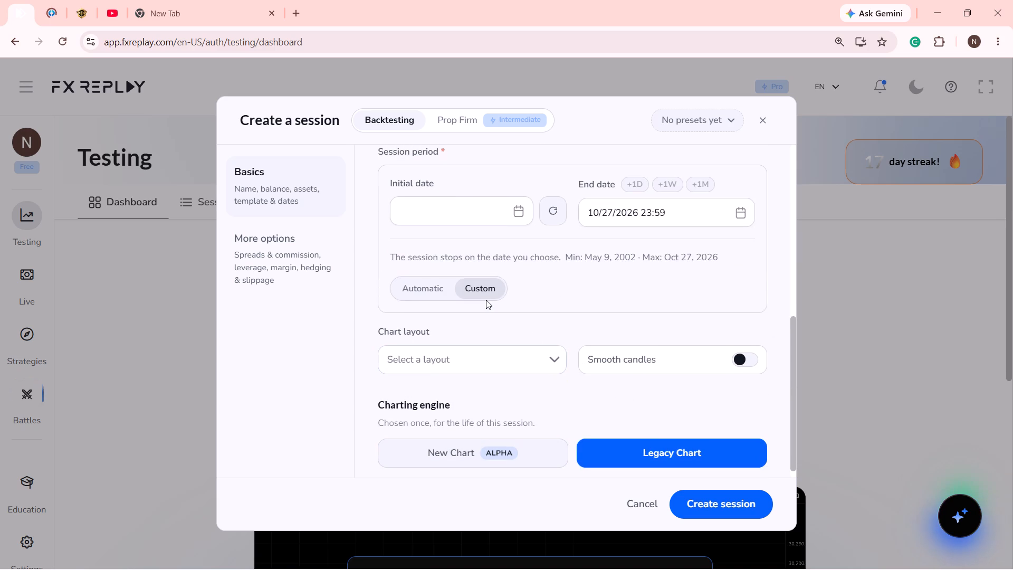
pyautogui.click(514, 208)
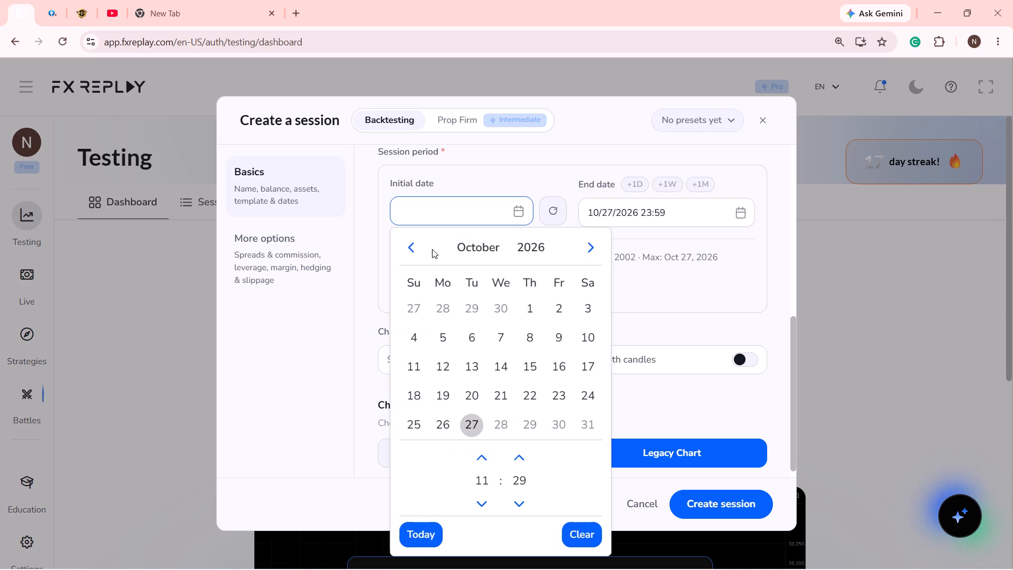
pyautogui.click(528, 250)
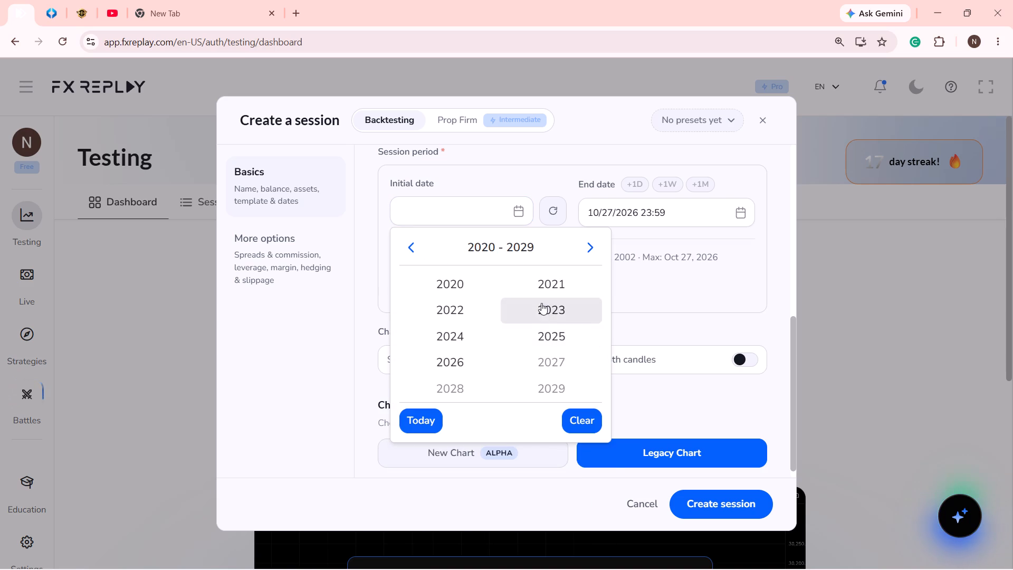
pyautogui.click(549, 332)
pyautogui.click(513, 284)
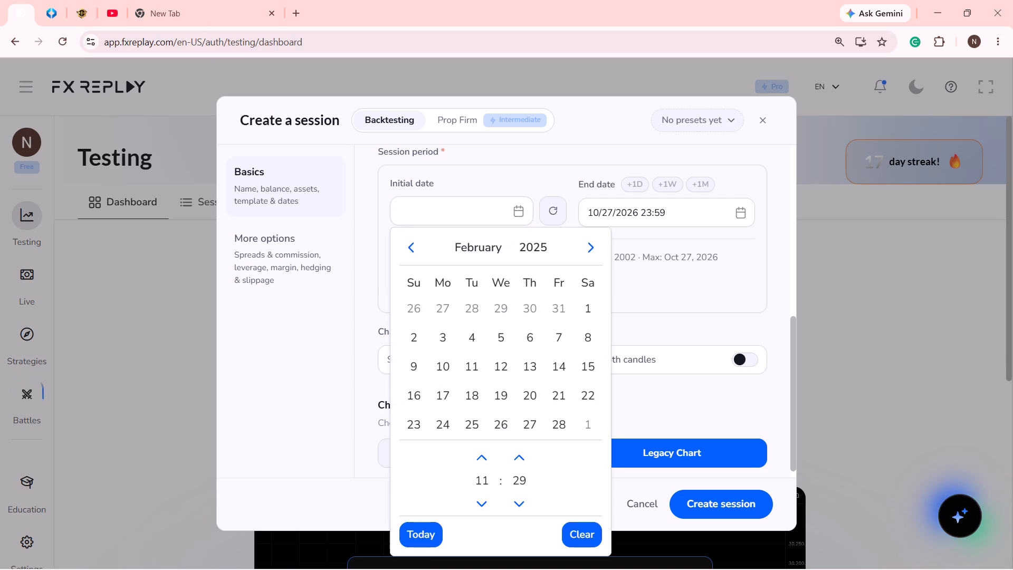
pyautogui.click(587, 308)
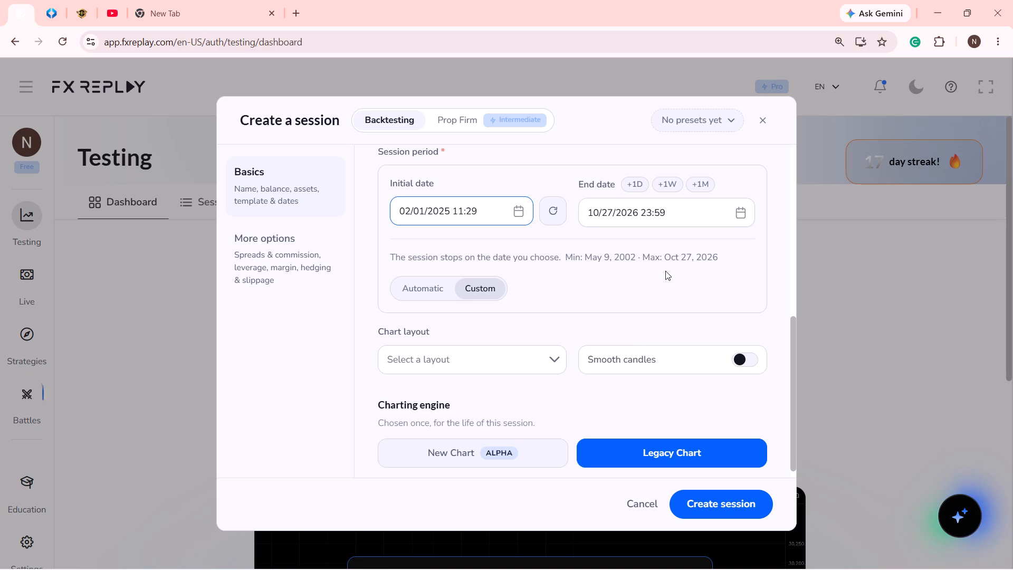
# Set the session's end date to 02/28/2025.
pyautogui.click(728, 217)
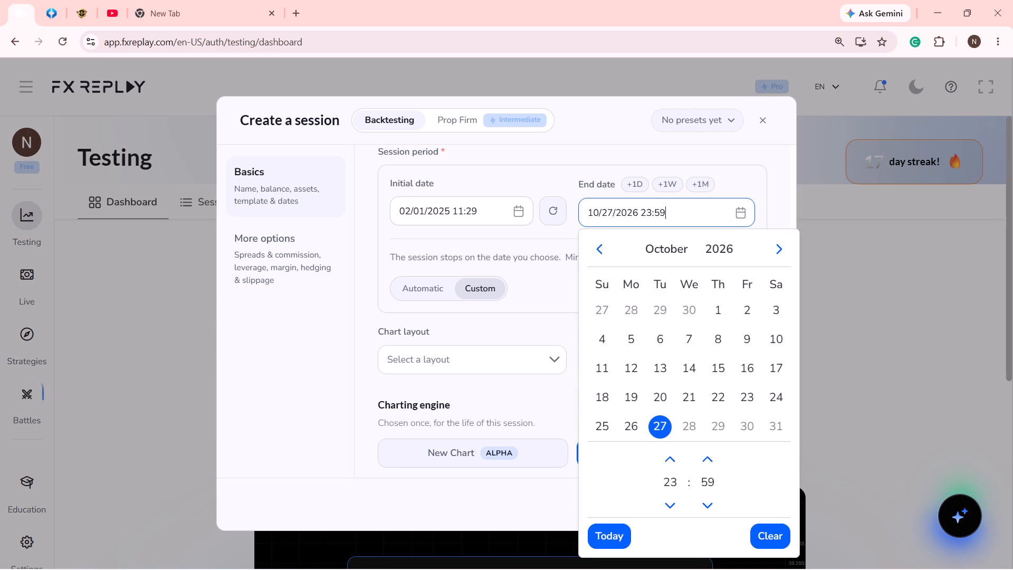
pyautogui.click(725, 249)
pyautogui.click(759, 331)
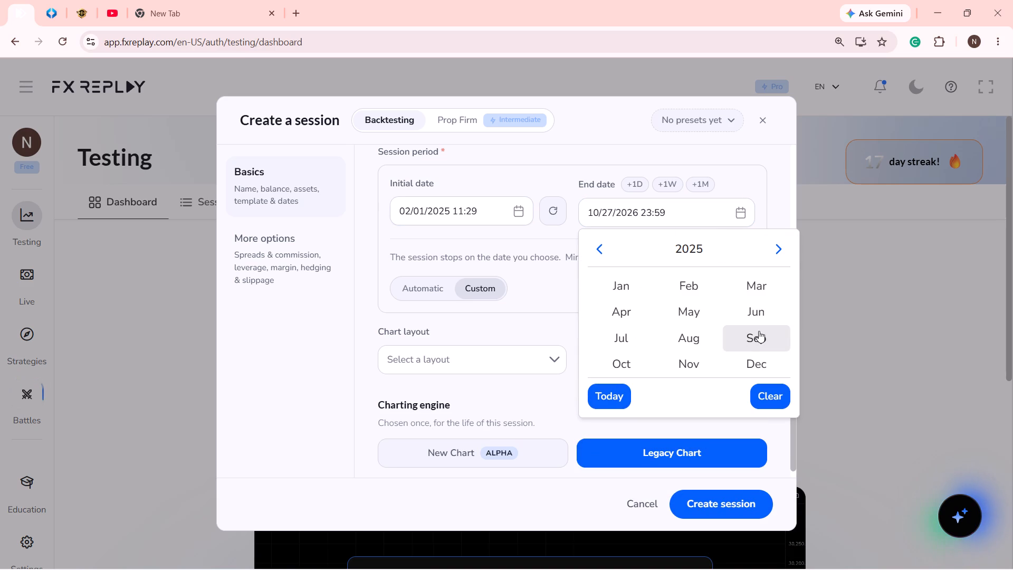
pyautogui.click(704, 288)
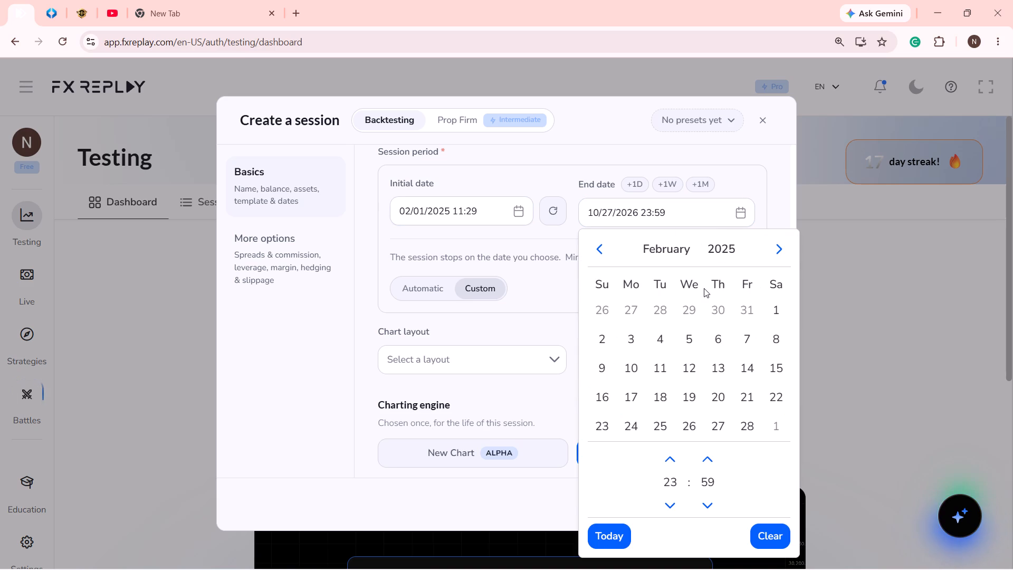
pyautogui.click(752, 423)
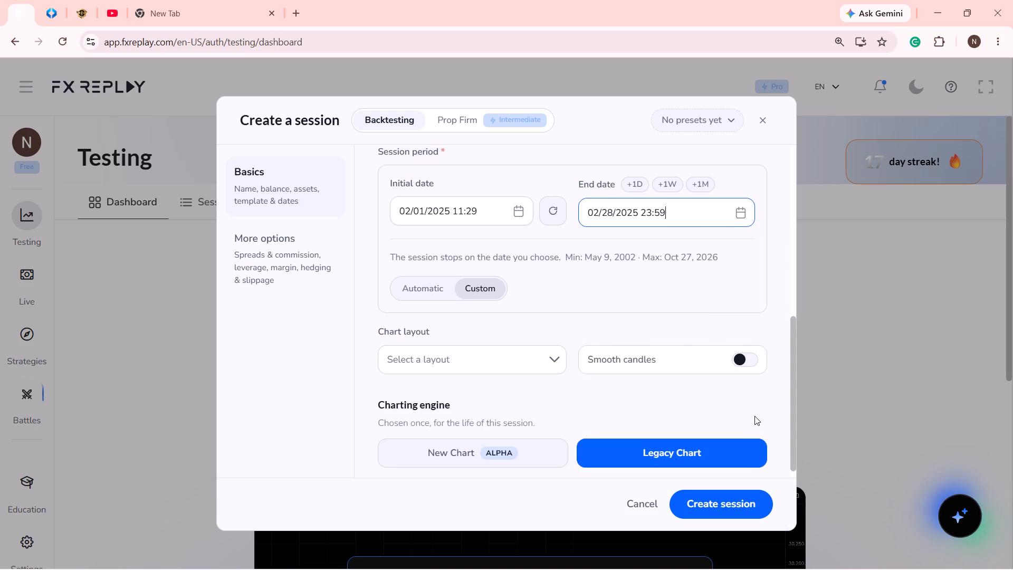
# Create the configured AUDUSD backtesting session.
pyautogui.scroll(-5, 754, 416)
pyautogui.click(732, 503)
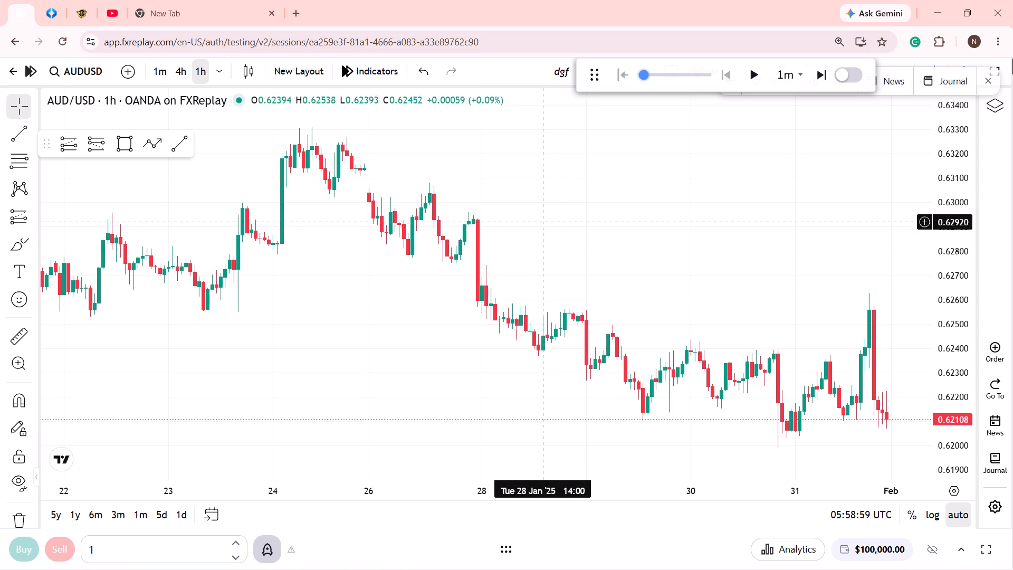
# Set the replay step interval to 4h.
pyautogui.click(993, 84)
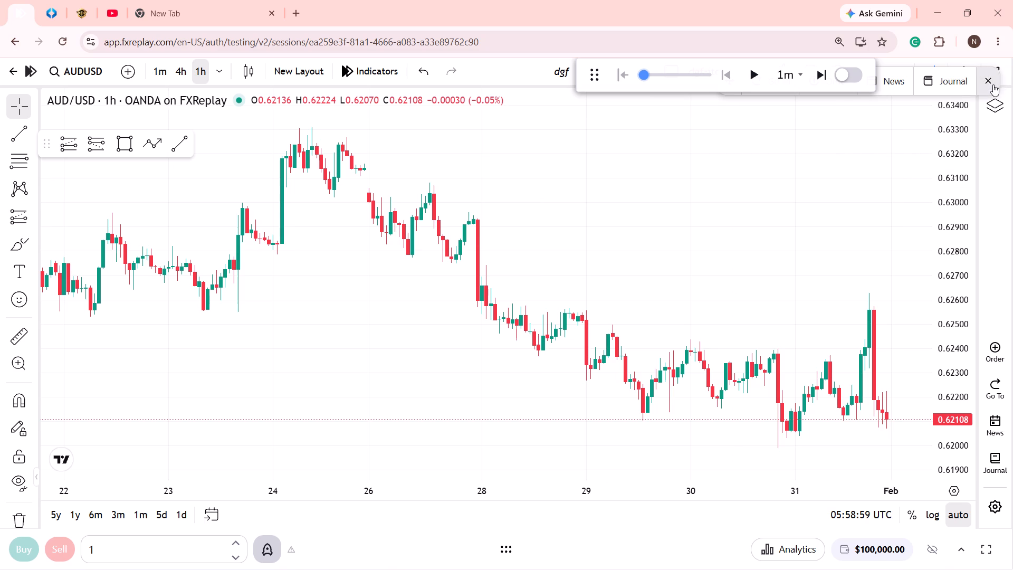
pyautogui.click(783, 73)
pyautogui.scroll(-3, 769, 230)
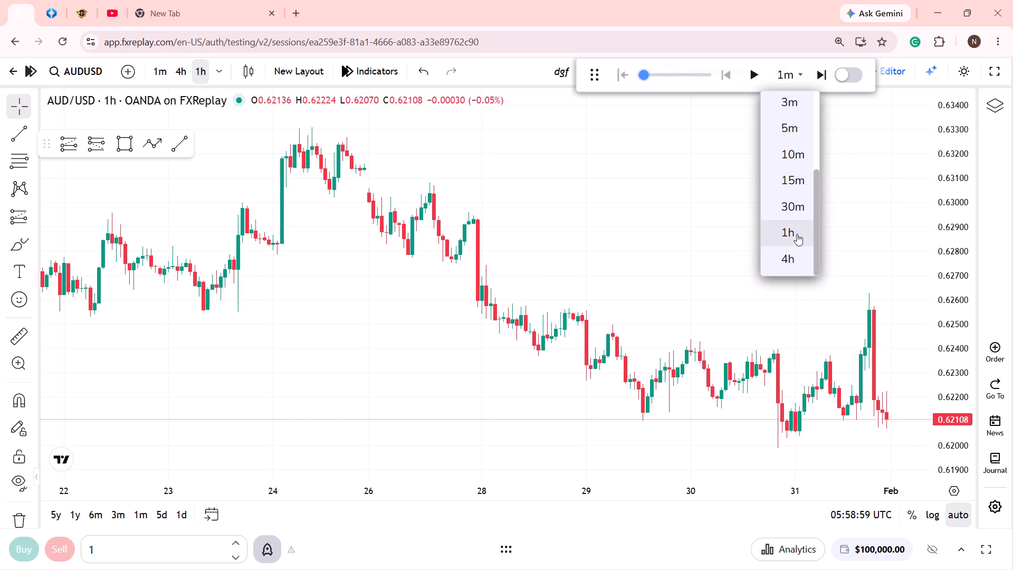
pyautogui.click(805, 251)
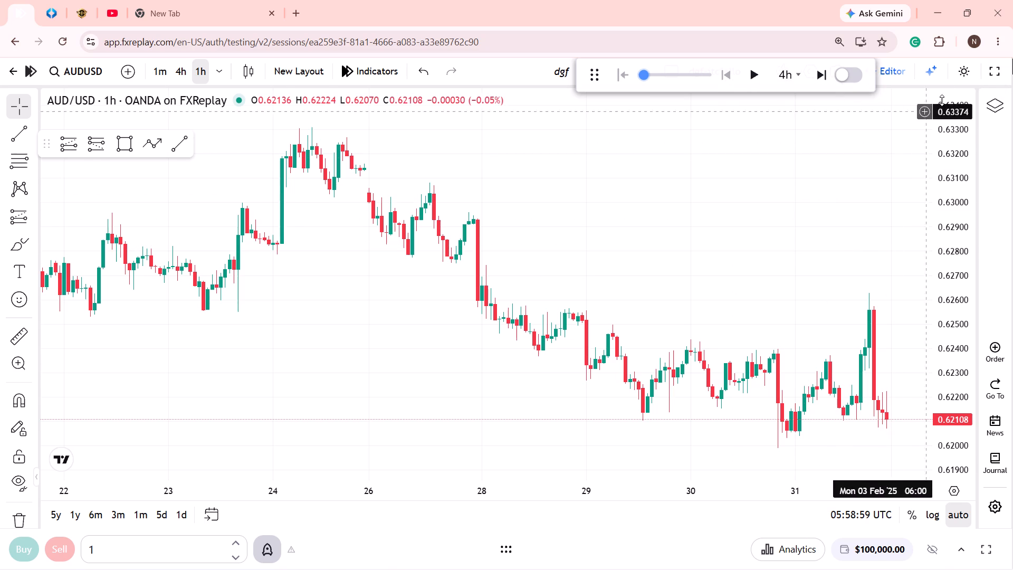
# Switch the replay chart to full screen.
pyautogui.click(993, 79)
# Change the AUDUSD chart timeframe to 4h.
pyautogui.moveTo(732, 253); pyautogui.dragTo(723, 254)
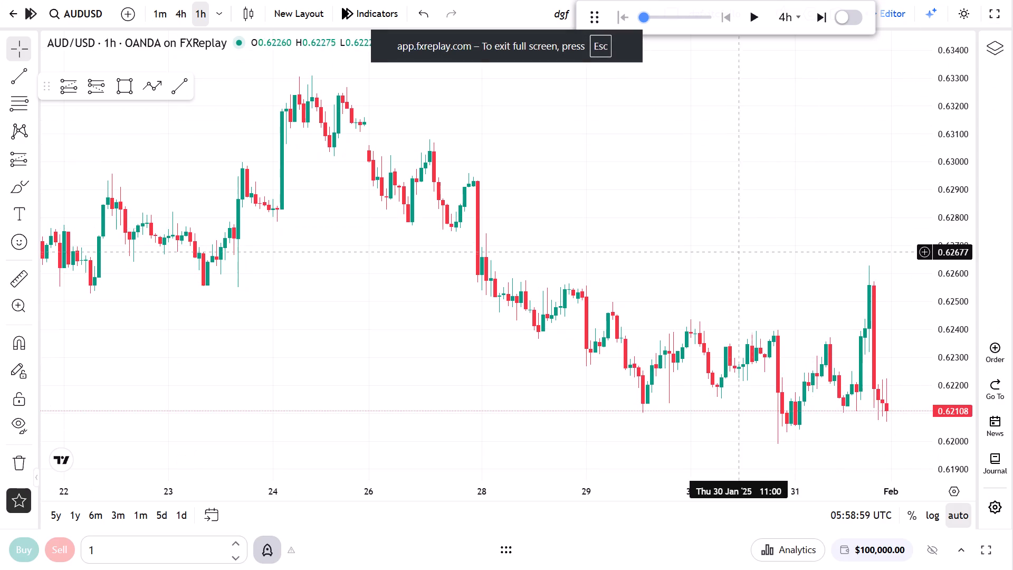
pyautogui.moveTo(723, 254); pyautogui.dragTo(618, 205)
pyautogui.scroll(-5, 643, 242)
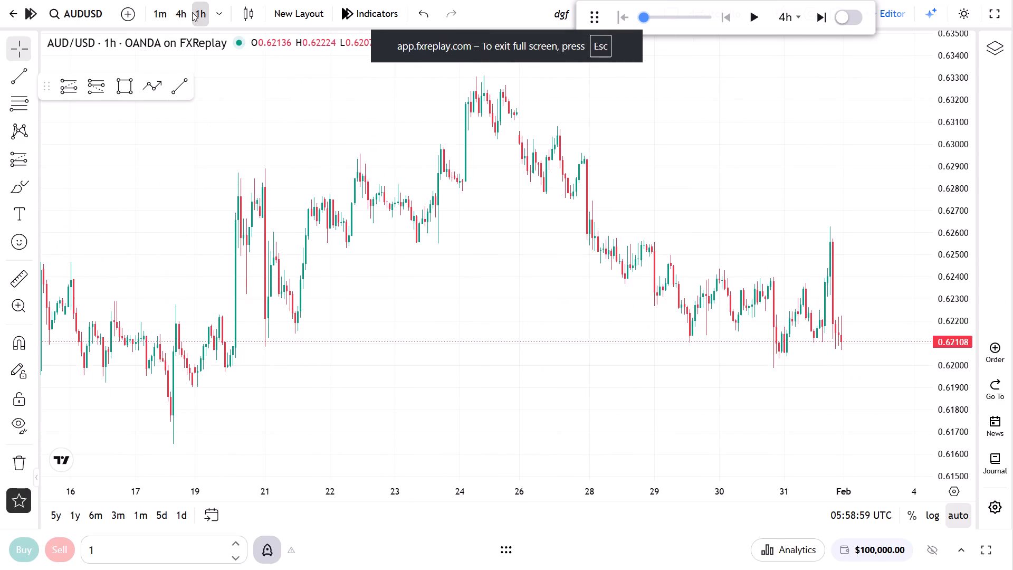
pyautogui.click(179, 15)
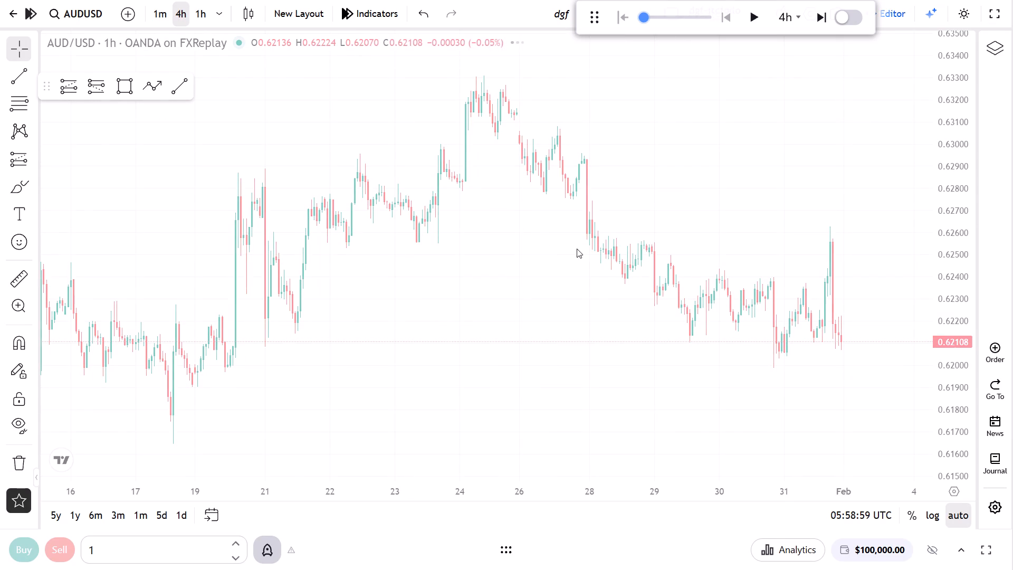
pyautogui.scroll(2, 645, 300)
pyautogui.moveTo(636, 281); pyautogui.dragTo(634, 192)
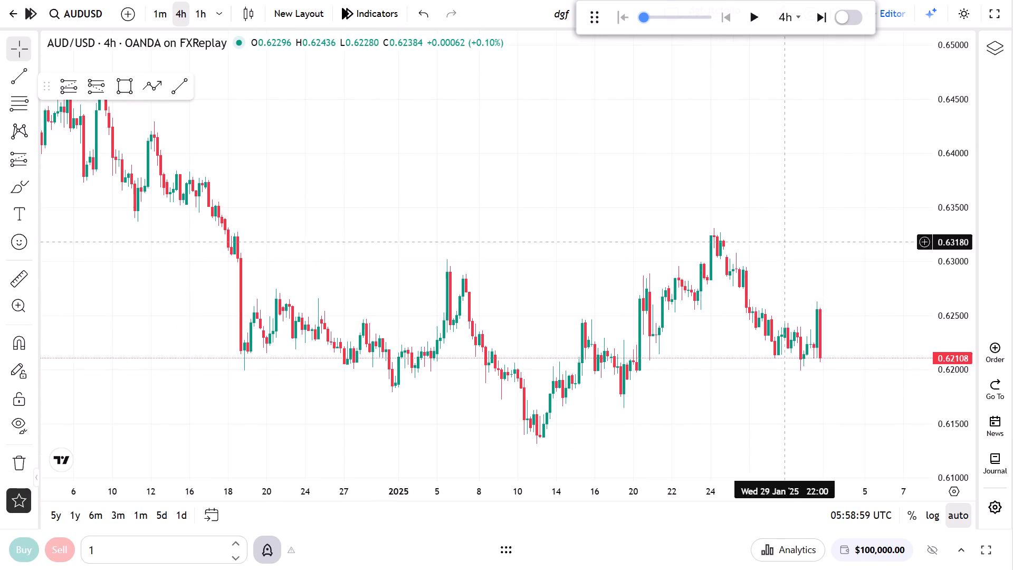
pyautogui.moveTo(954, 360); pyautogui.dragTo(938, 285)
pyautogui.moveTo(862, 310); pyautogui.dragTo(862, 228)
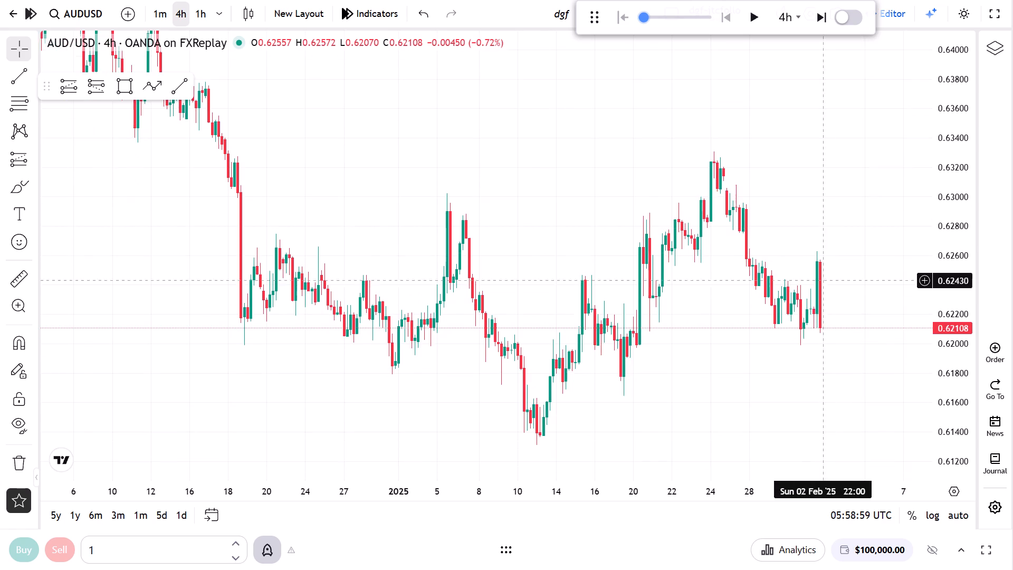
pyautogui.scroll(2, 822, 288)
pyautogui.moveTo(657, 277); pyautogui.dragTo(636, 211)
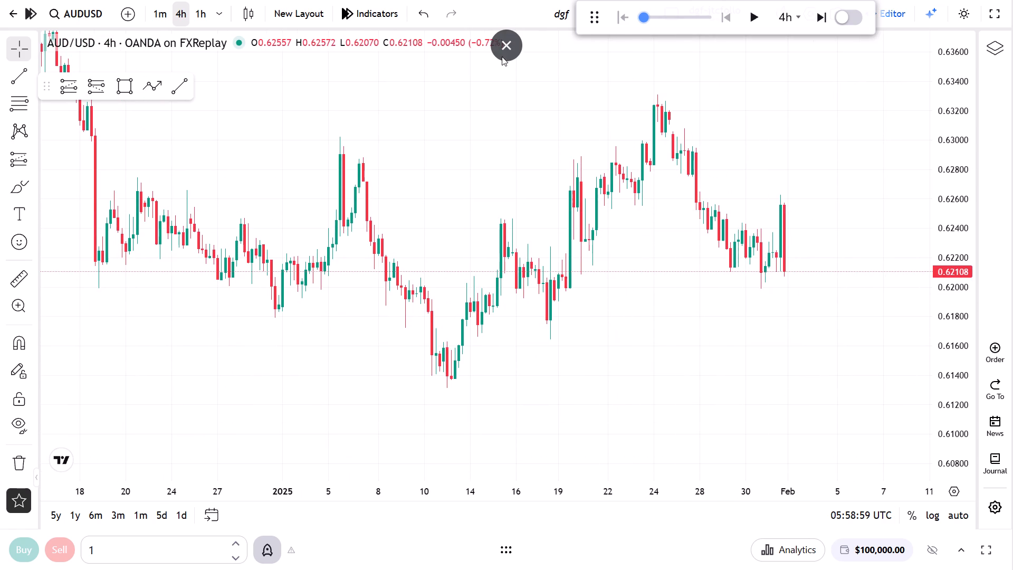
# Set the chart's time zone to (UTC+5:30) Kolkata.
pyautogui.click(860, 504)
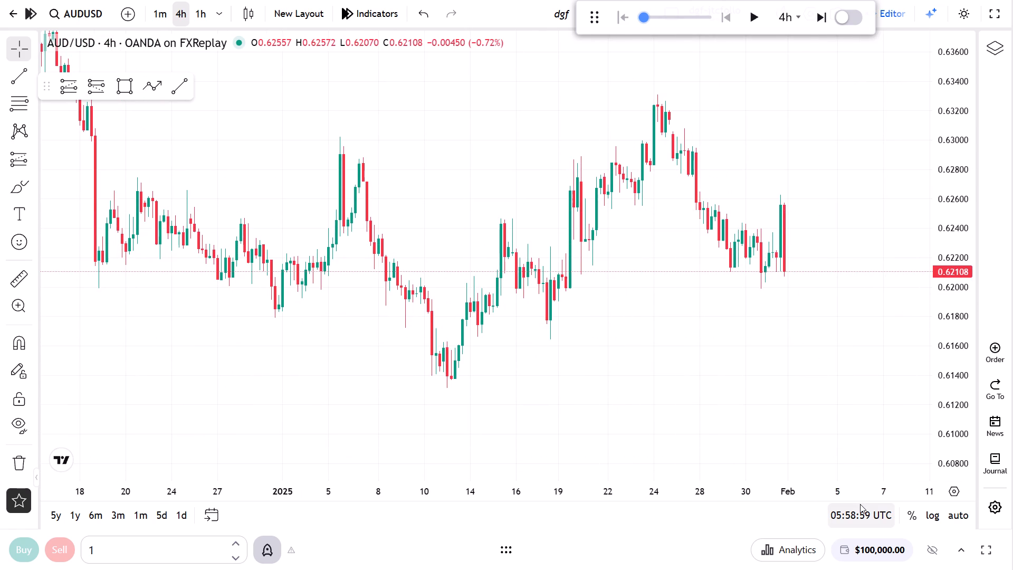
pyautogui.scroll(-7, 895, 370)
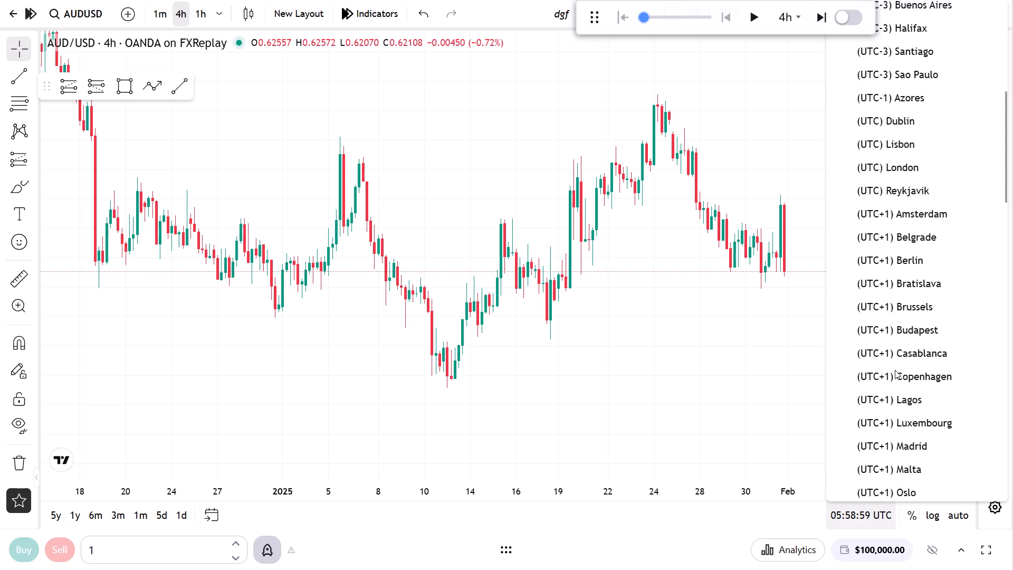
pyautogui.scroll(-7, 895, 370)
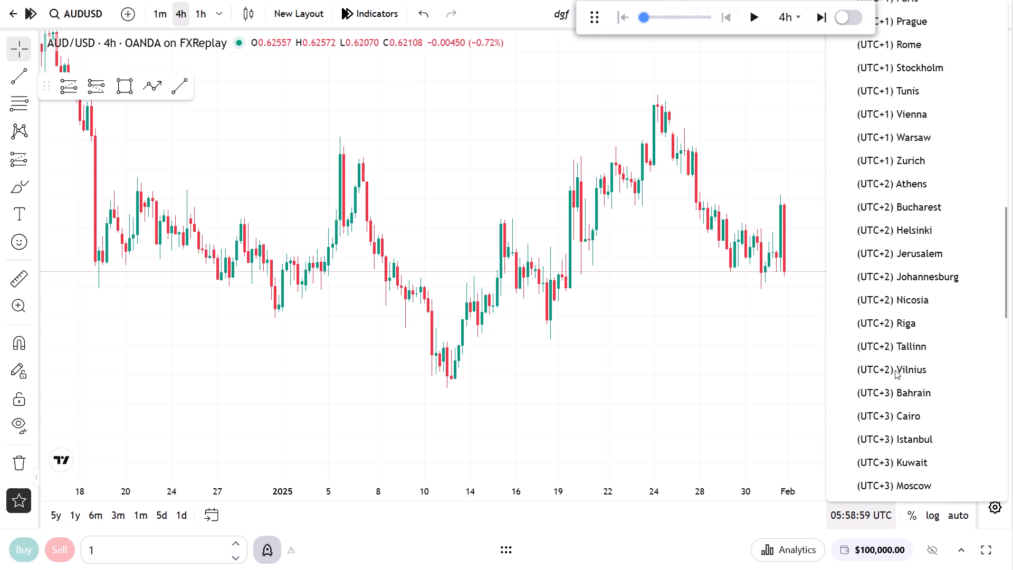
pyautogui.scroll(-7, 895, 370)
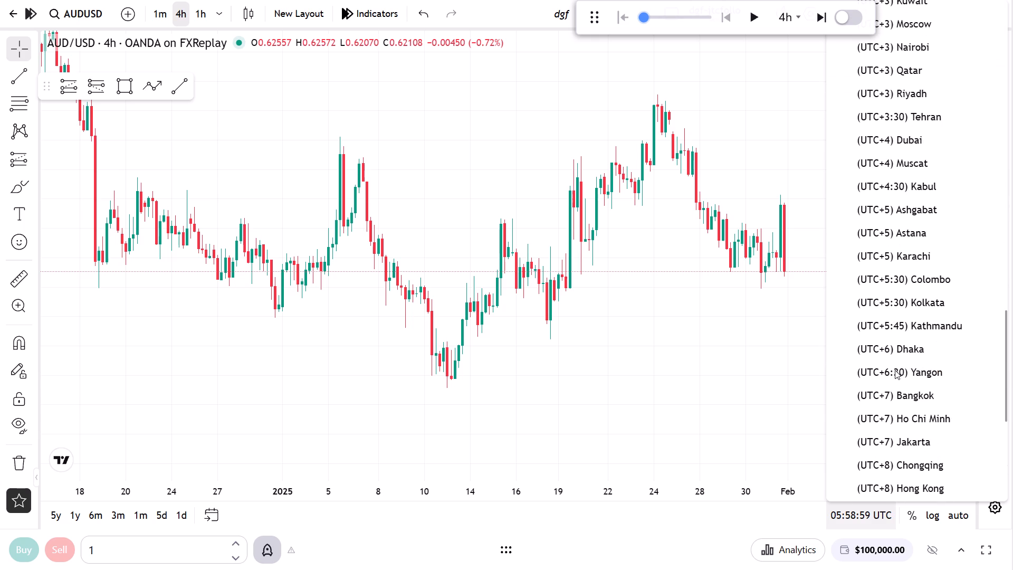
pyautogui.click(941, 312)
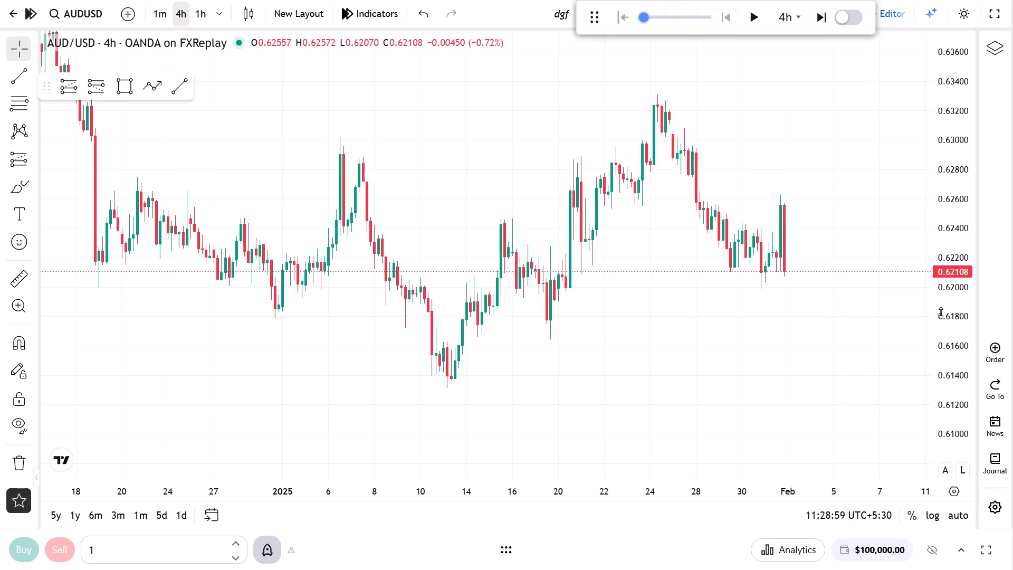
# Draw a thin rectangle zone from about 0.61848 to 0.61788, spanning 31 Dec 2024 07:30 to 6 Feb 2025 15:30.
pyautogui.moveTo(888, 324); pyautogui.dragTo(875, 345)
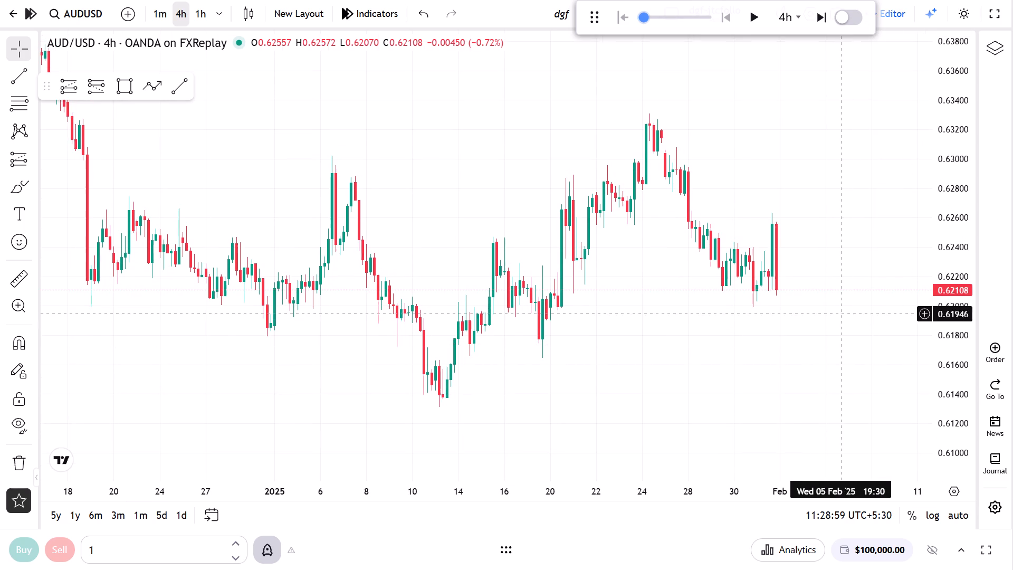
pyautogui.moveTo(840, 313); pyautogui.dragTo(848, 331)
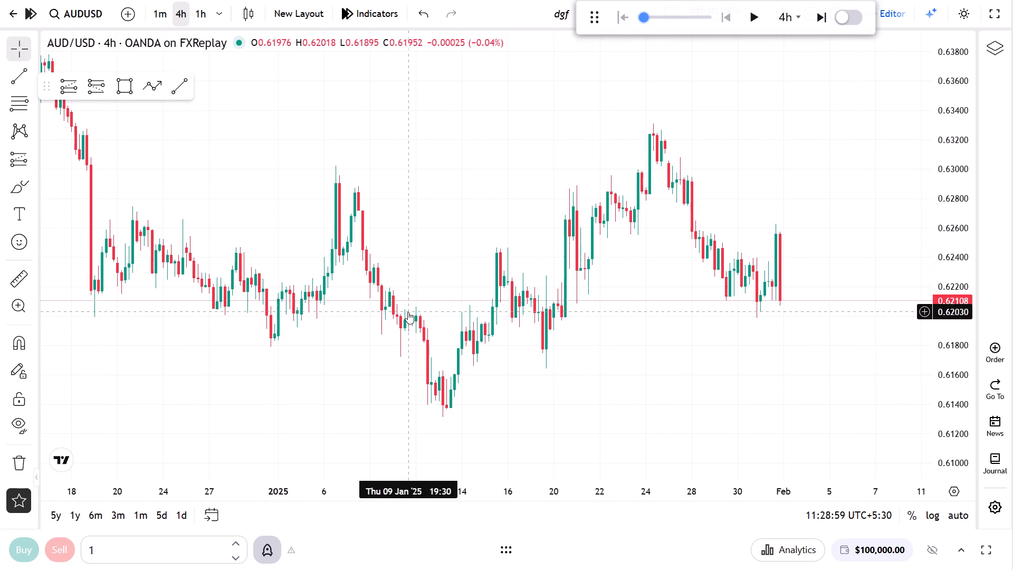
pyautogui.click(127, 97)
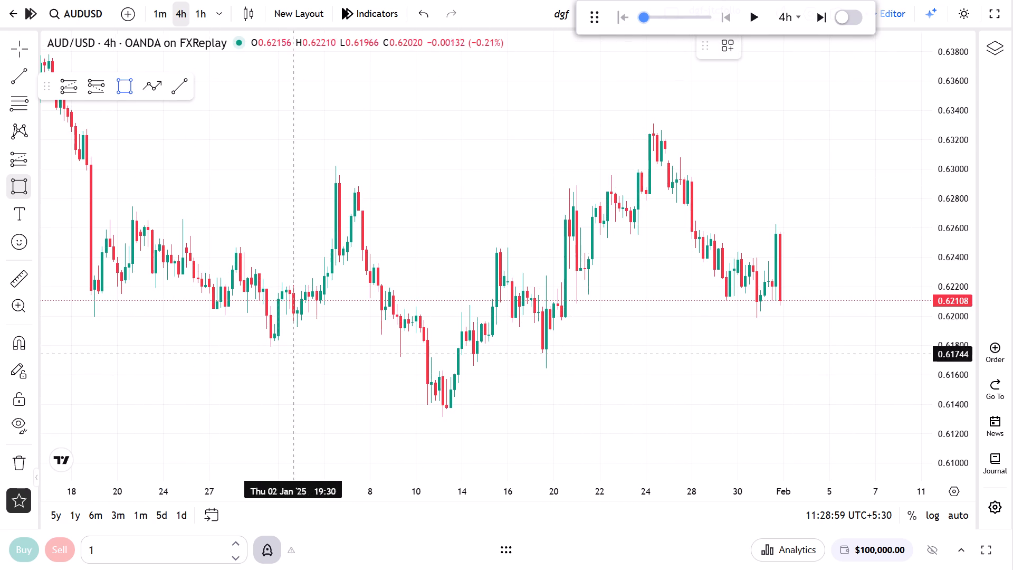
pyautogui.click(259, 339)
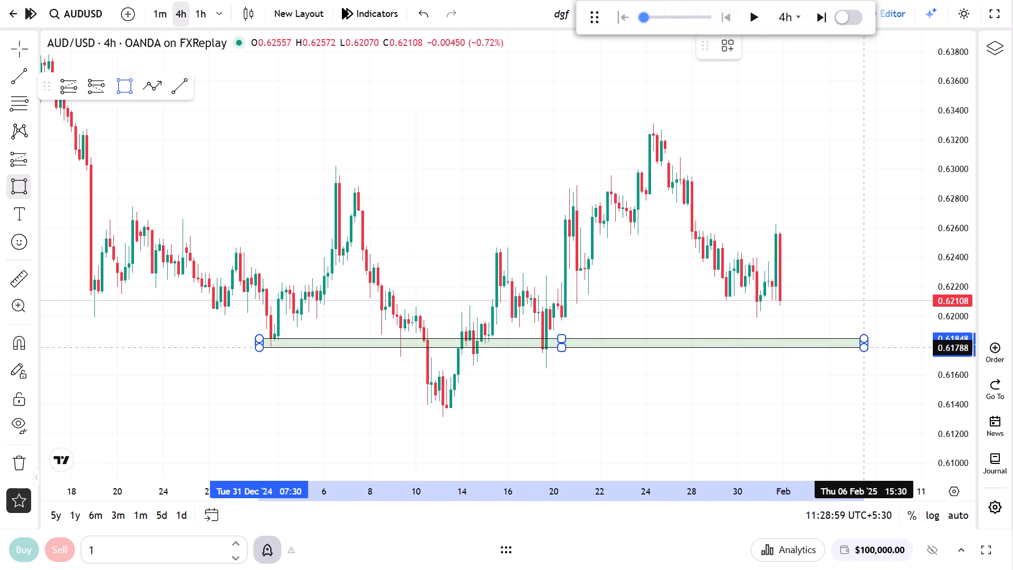
pyautogui.click(863, 347)
pyautogui.click(821, 412)
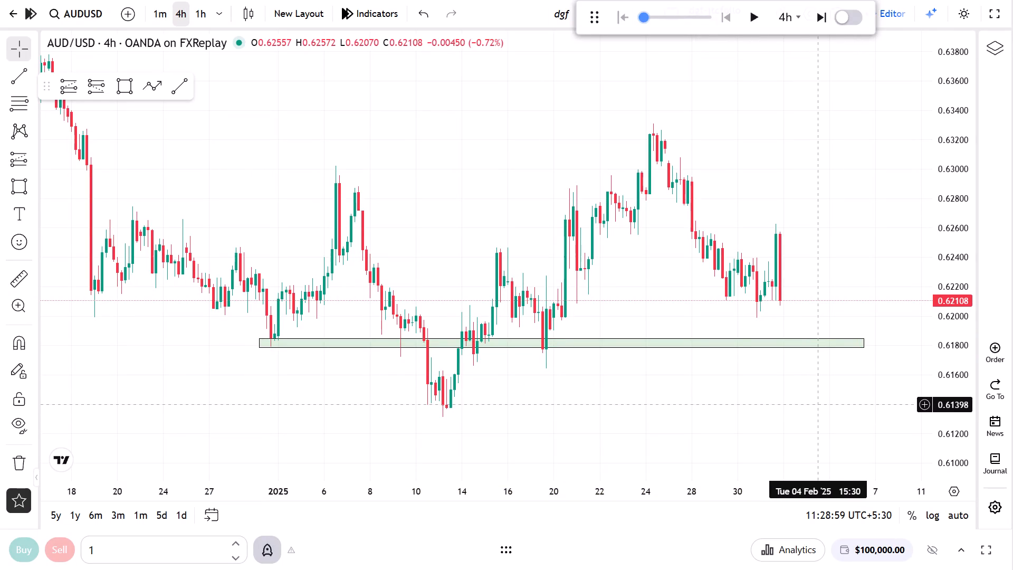
pyautogui.click(818, 405)
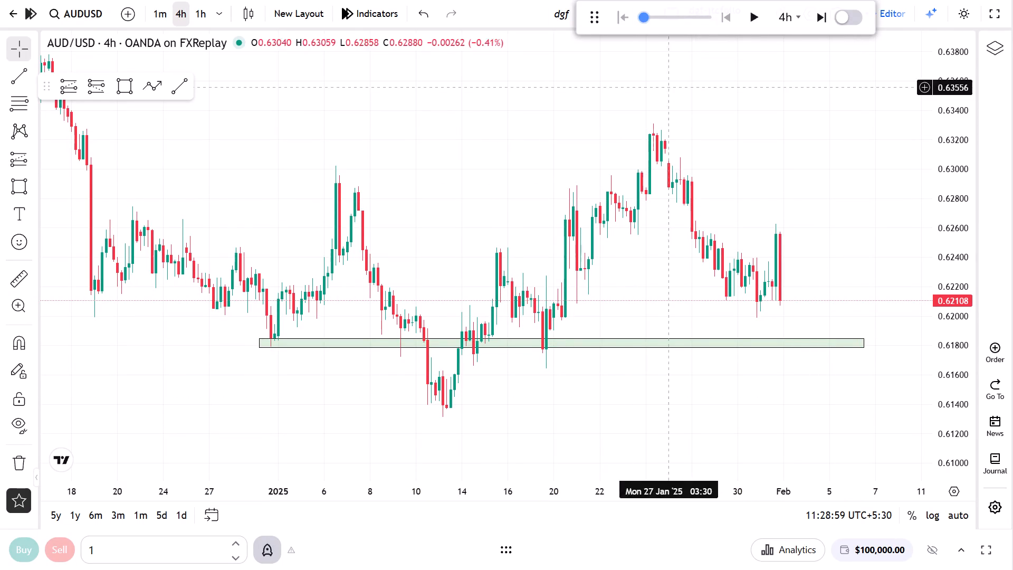
# Play the replay for one 4h candle and pause it.
pyautogui.click(748, 24)
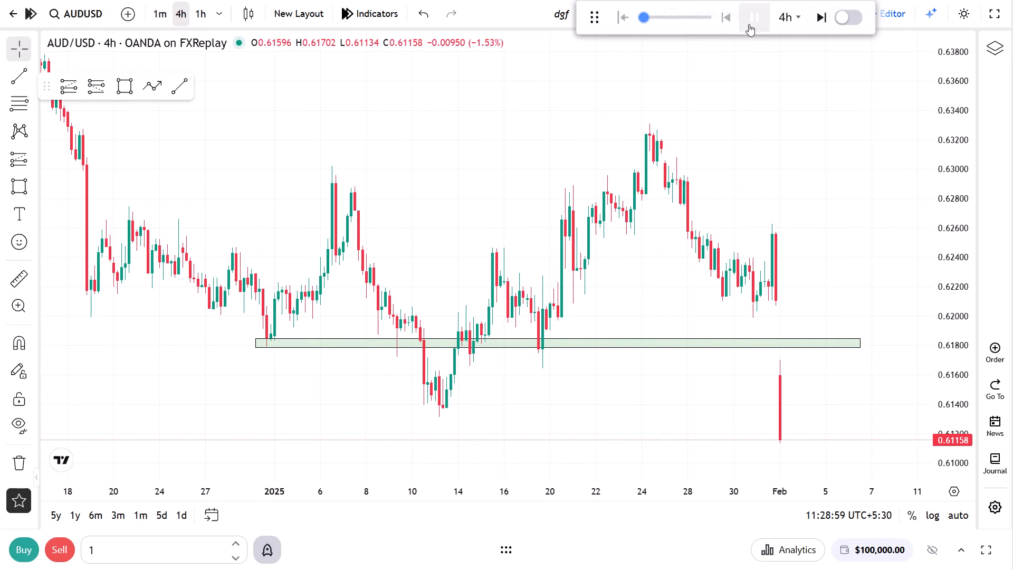
pyautogui.click(749, 24)
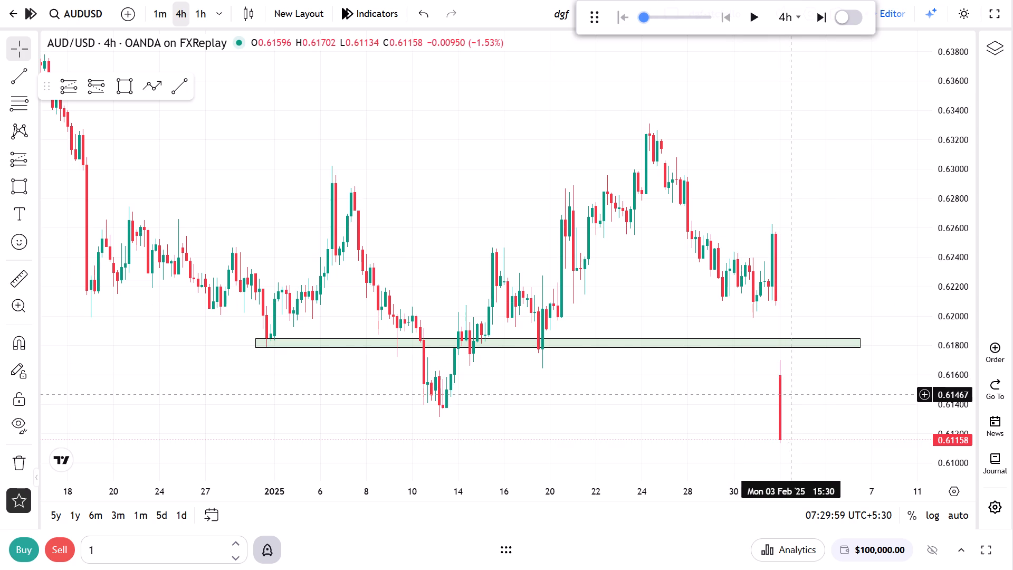
# Change the AUDUSD chart timeframe to 1m, with the latest candles in view.
pyautogui.moveTo(797, 396); pyautogui.dragTo(785, 336)
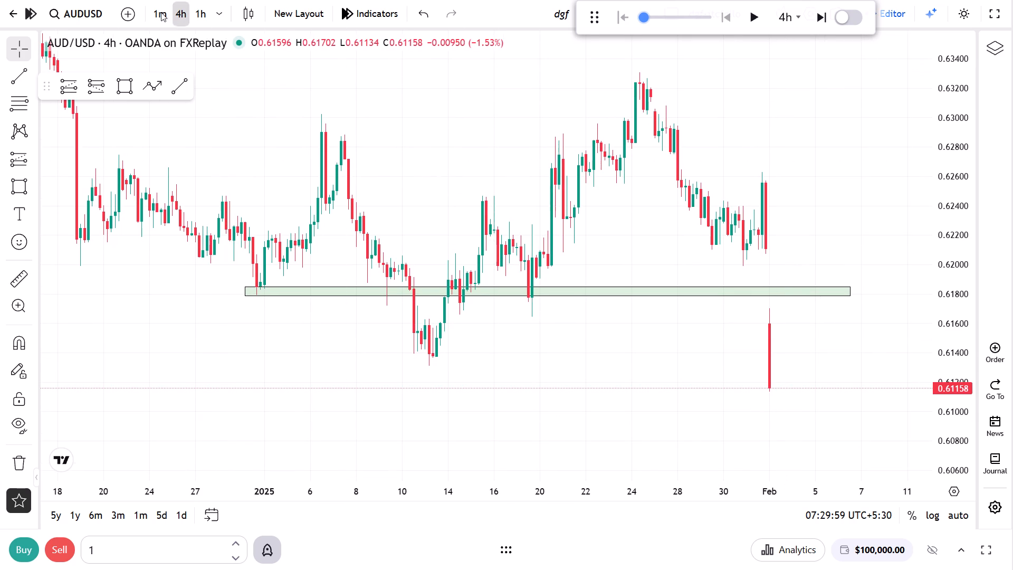
pyautogui.click(160, 12)
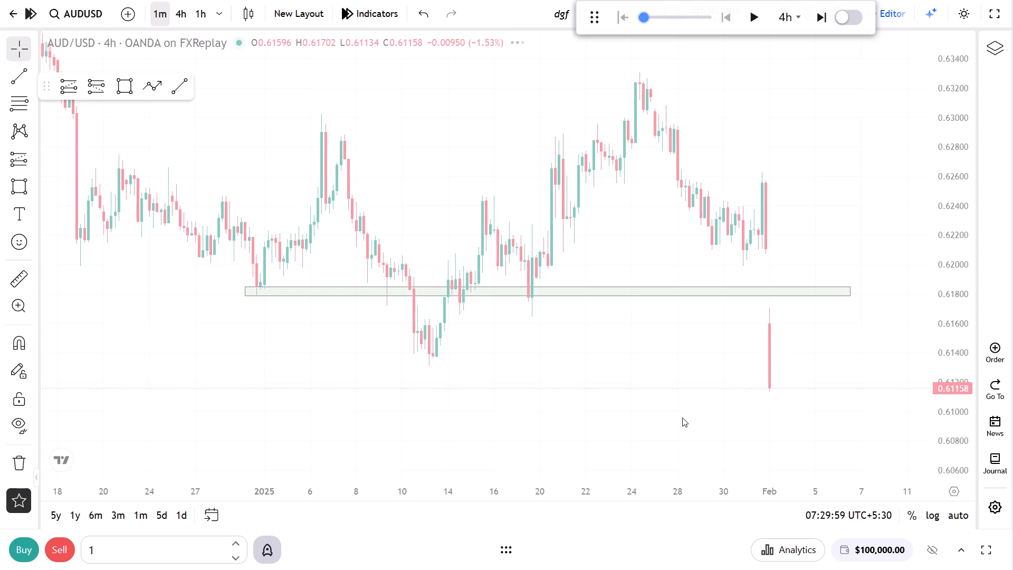
pyautogui.scroll(-2, 685, 416)
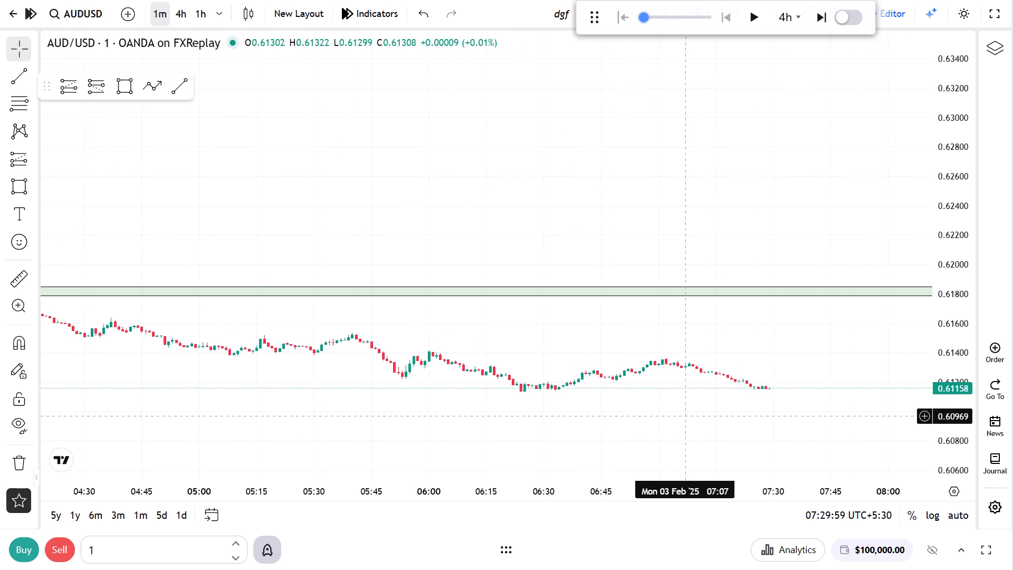
pyautogui.scroll(-8, 685, 416)
pyautogui.moveTo(686, 410); pyautogui.dragTo(673, 251)
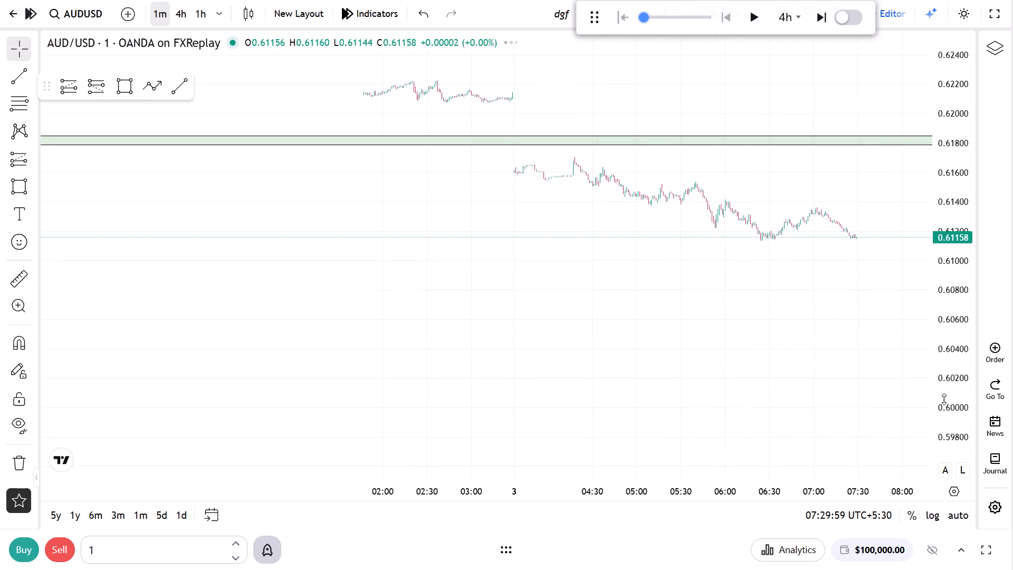
pyautogui.moveTo(948, 396); pyautogui.dragTo(993, 105)
pyautogui.moveTo(798, 199); pyautogui.dragTo(771, 320)
pyautogui.scroll(6, 739, 359)
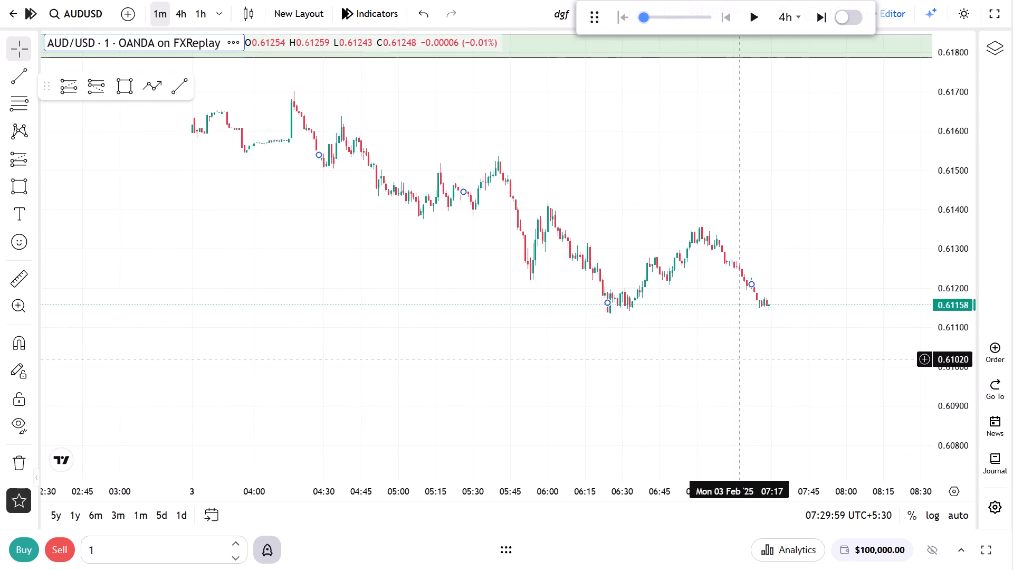
pyautogui.scroll(2, 689, 359)
pyautogui.click(670, 354)
pyautogui.moveTo(664, 343); pyautogui.dragTo(672, 352)
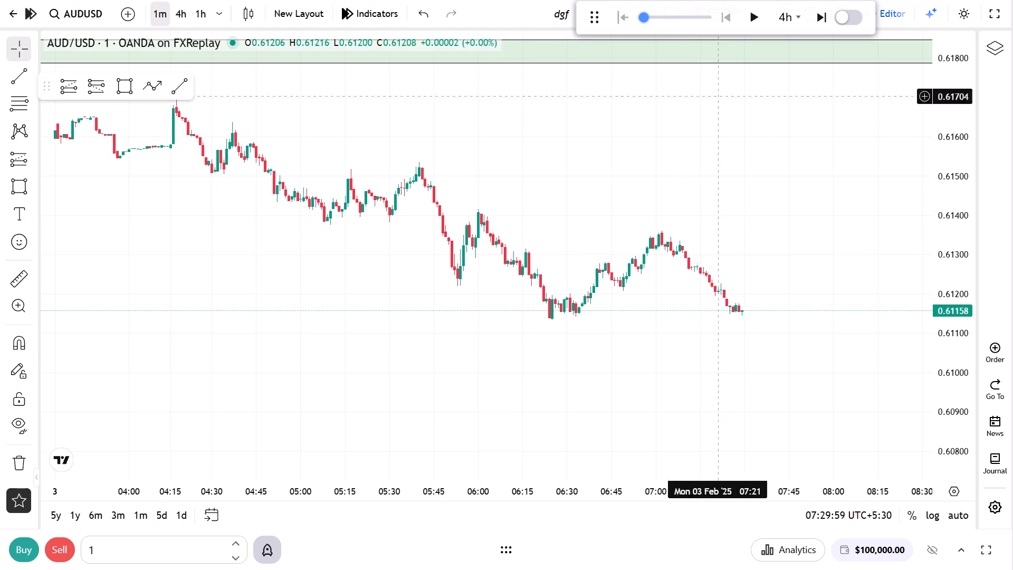
# Advance the replay by one 4h step.
pyautogui.click(819, 21)
# Examine the 1-minute price action of 3 February 2025 from about 07:00 to 11:30.
pyautogui.scroll(-6, 576, 334)
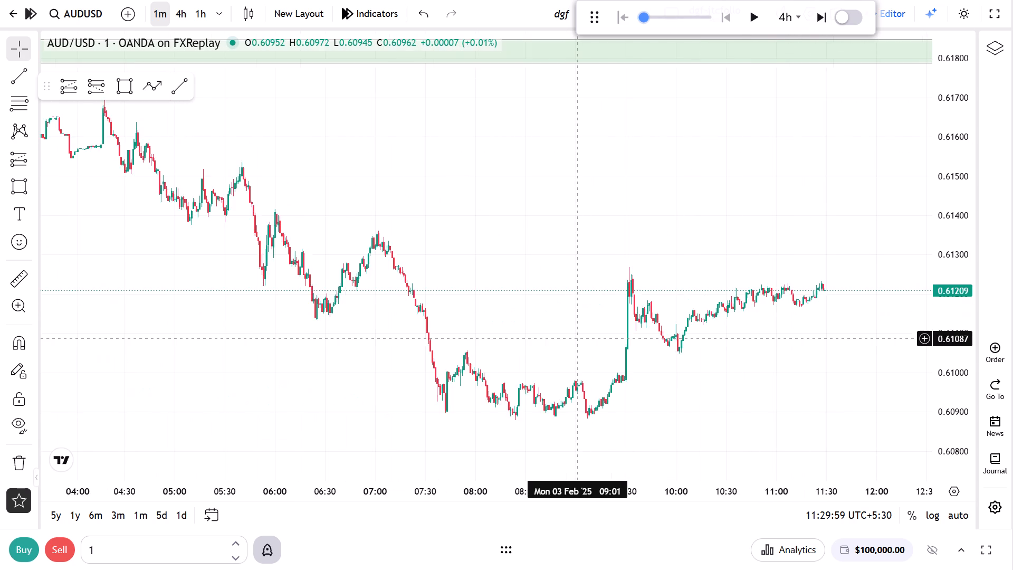
pyautogui.scroll(-1, 577, 338)
pyautogui.moveTo(578, 352); pyautogui.dragTo(716, 200)
pyautogui.scroll(4, 644, 312)
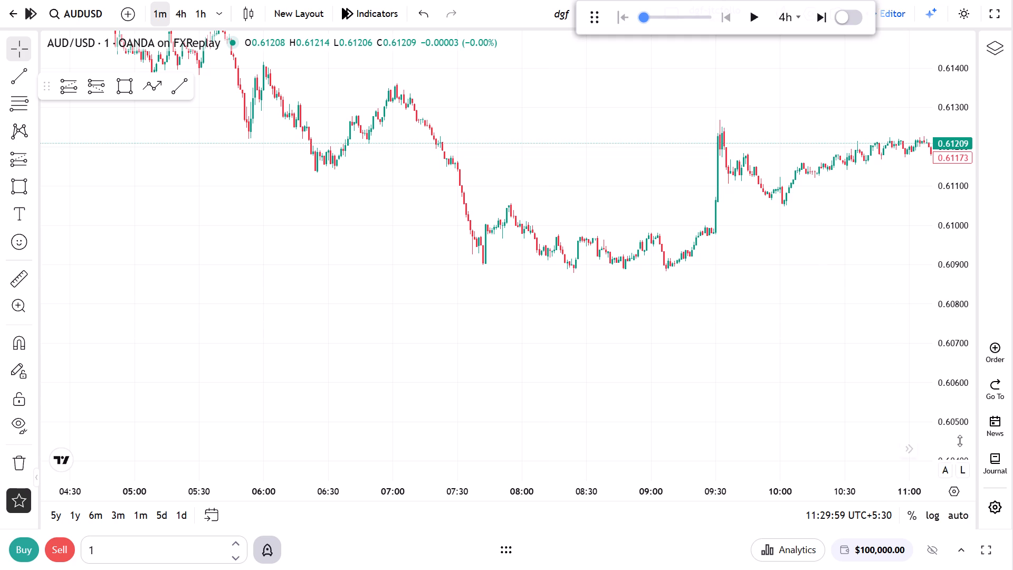
pyautogui.moveTo(960, 441); pyautogui.dragTo(996, 92)
pyautogui.scroll(6, 562, 308)
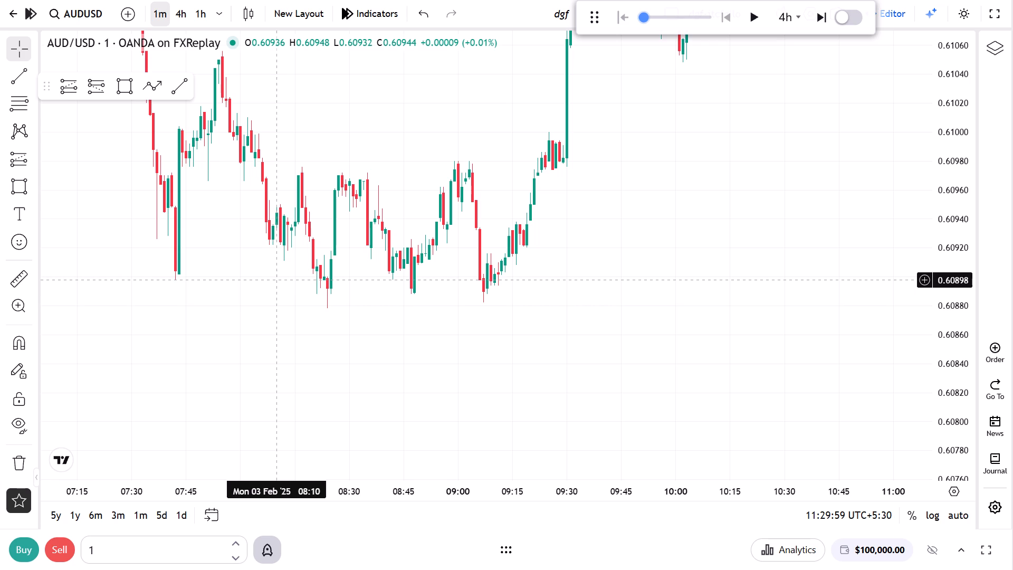
pyautogui.moveTo(276, 280); pyautogui.dragTo(282, 323)
pyautogui.moveTo(252, 234); pyautogui.dragTo(313, 436)
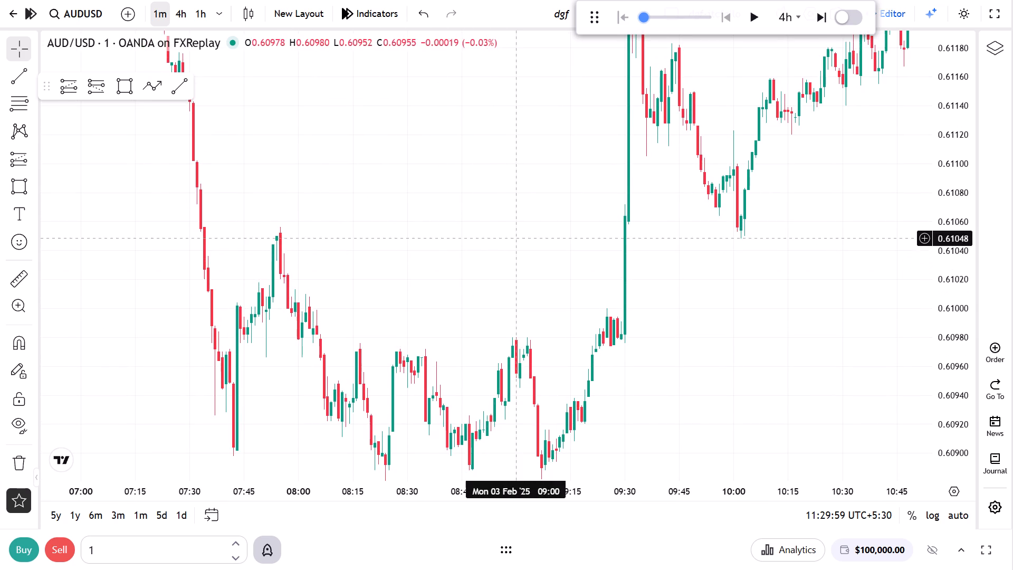
pyautogui.moveTo(525, 227); pyautogui.dragTo(519, 413)
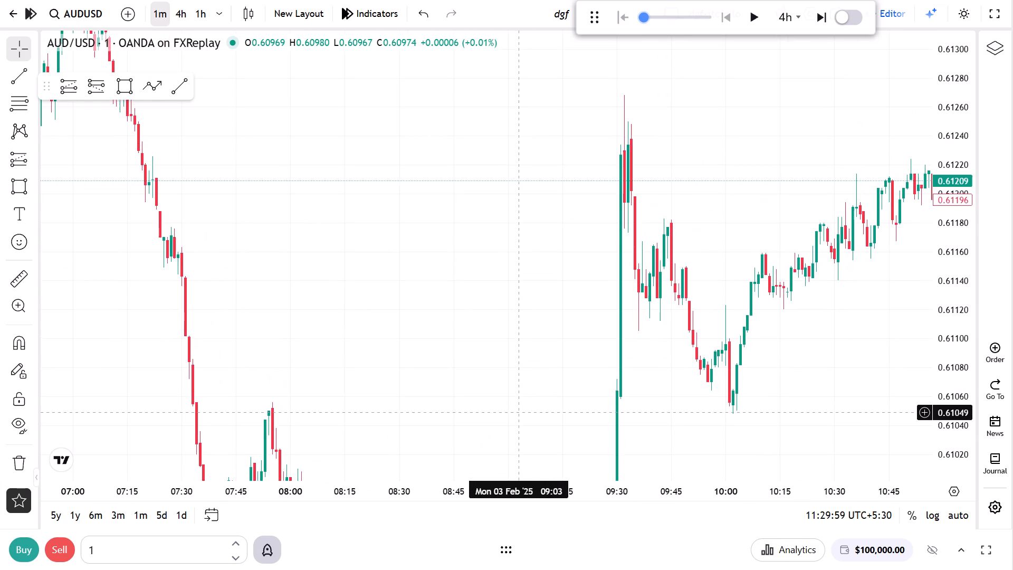
pyautogui.moveTo(519, 413); pyautogui.dragTo(519, 362)
pyautogui.moveTo(971, 316); pyautogui.dragTo(934, 374)
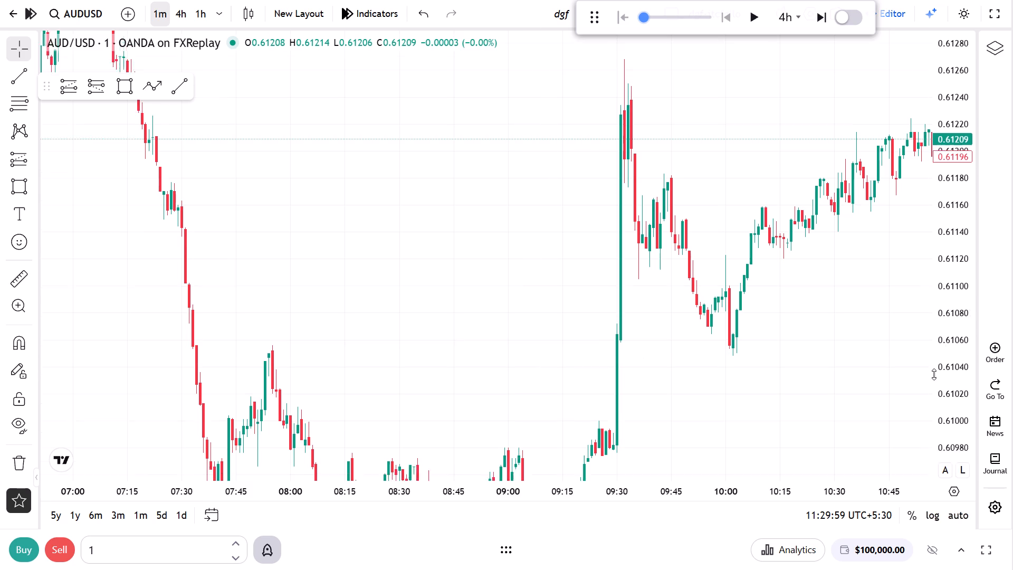
pyautogui.moveTo(934, 374); pyautogui.dragTo(921, 393)
pyautogui.moveTo(817, 383); pyautogui.dragTo(715, 377)
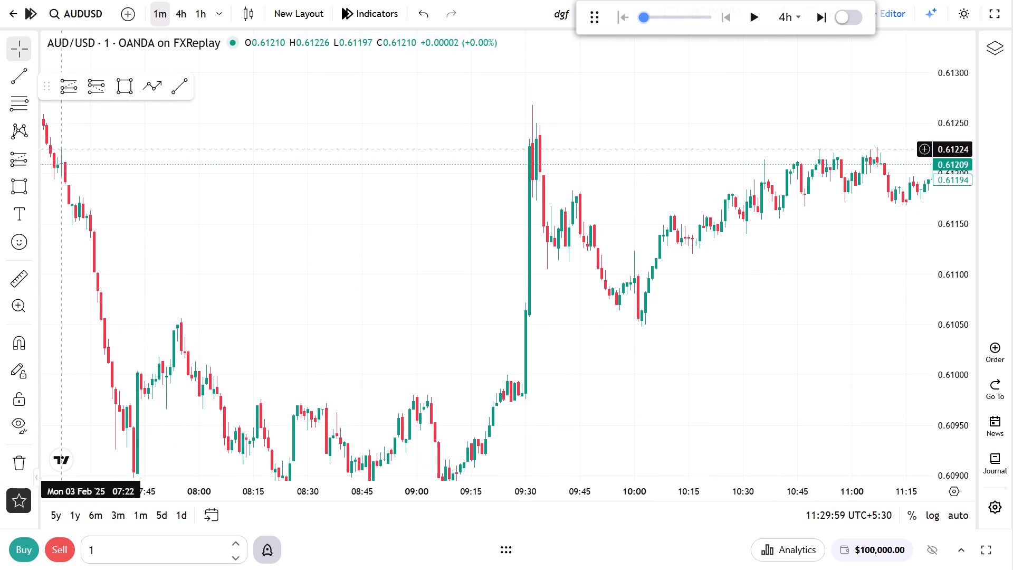
# Place a long position at the 3 February 10:17 candle with entry at 0.61149 and stop at 0.60848.
pyautogui.click(69, 95)
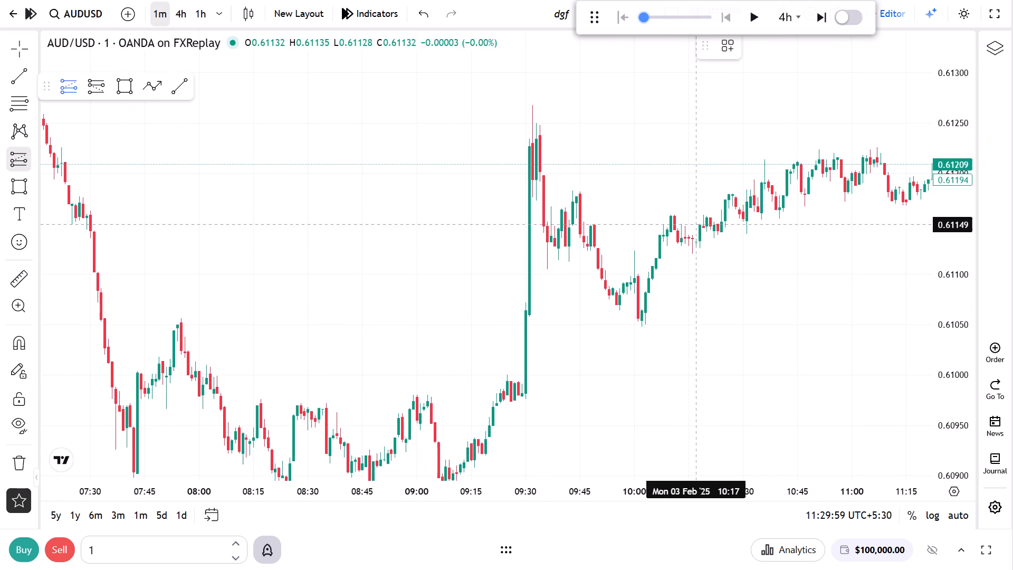
pyautogui.click(697, 224)
pyautogui.moveTo(646, 335); pyautogui.dragTo(494, 196)
pyautogui.scroll(-5, 589, 267)
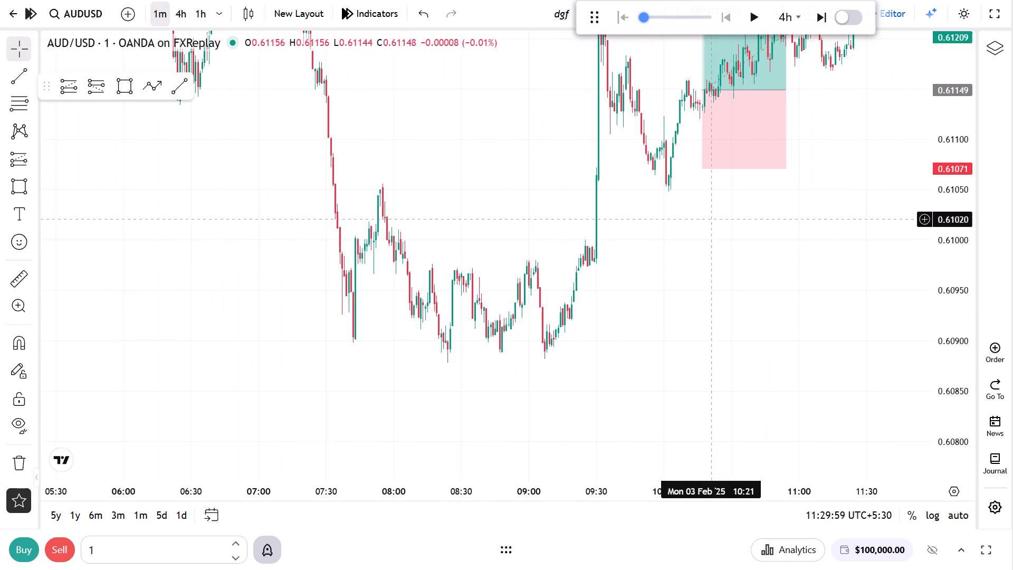
pyautogui.moveTo(702, 167); pyautogui.dragTo(718, 414)
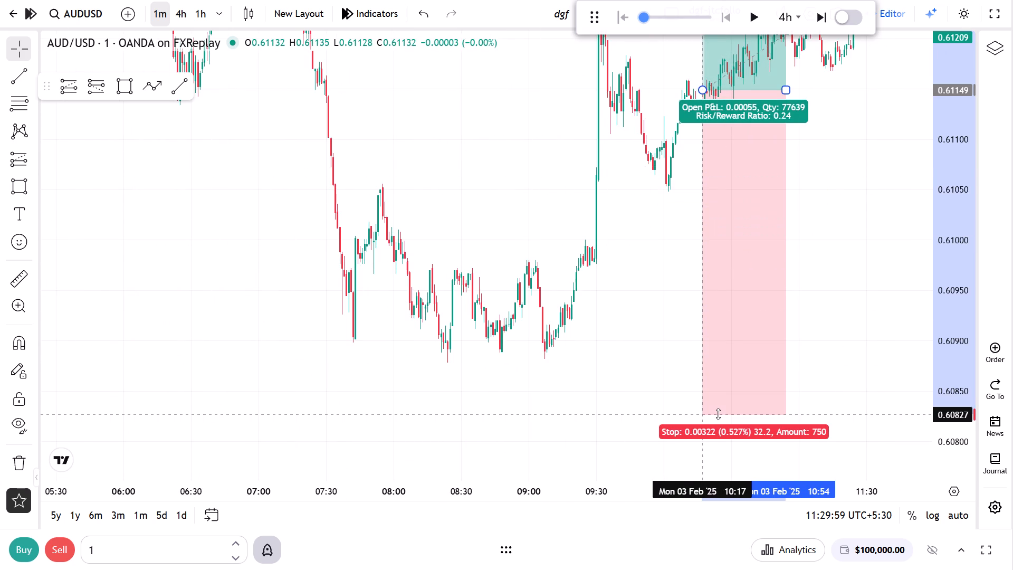
pyautogui.moveTo(718, 414); pyautogui.dragTo(721, 386)
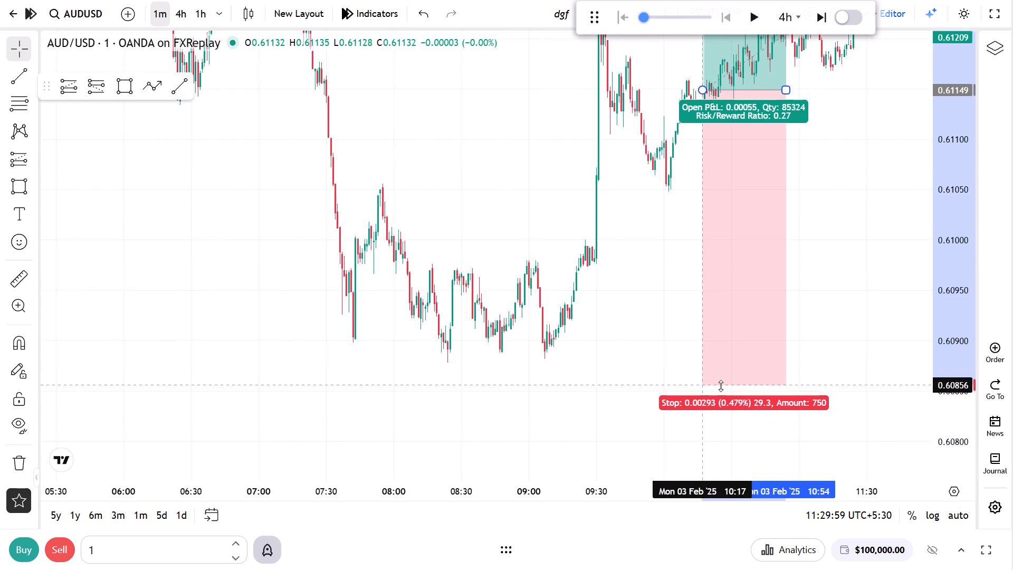
pyautogui.moveTo(721, 386); pyautogui.dragTo(724, 393)
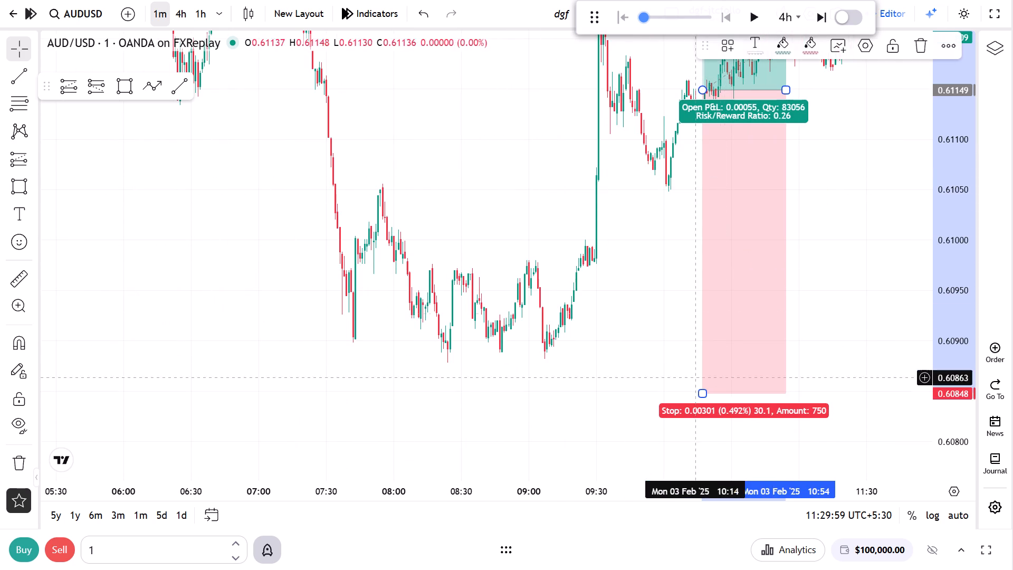
# Set the long position's target to 0.61600.
pyautogui.moveTo(625, 246); pyautogui.dragTo(597, 427)
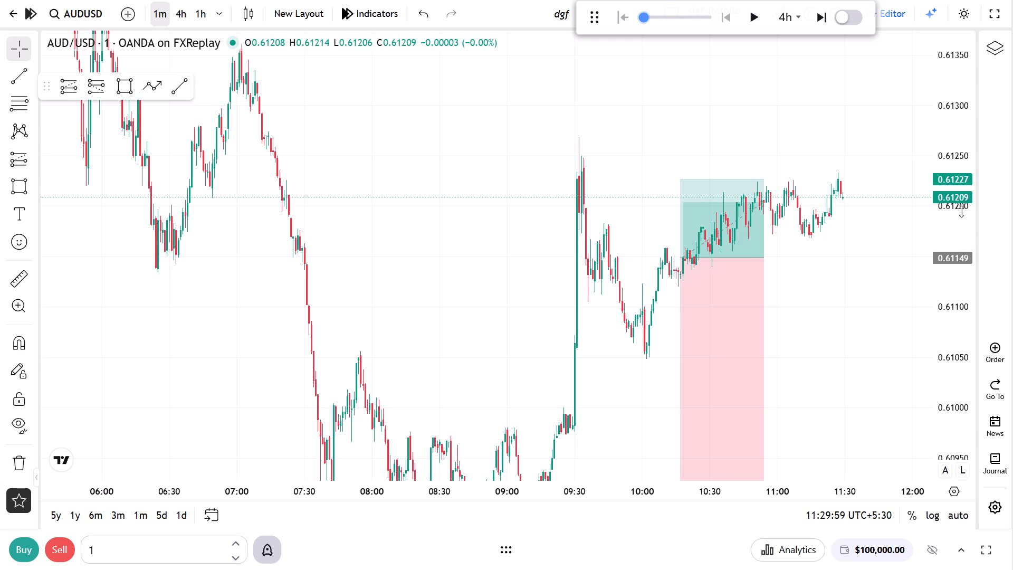
pyautogui.moveTo(961, 212); pyautogui.dragTo(923, 376)
pyautogui.moveTo(876, 338); pyautogui.dragTo(701, 431)
pyautogui.scroll(-6, 688, 429)
pyautogui.moveTo(957, 246); pyautogui.dragTo(957, 248)
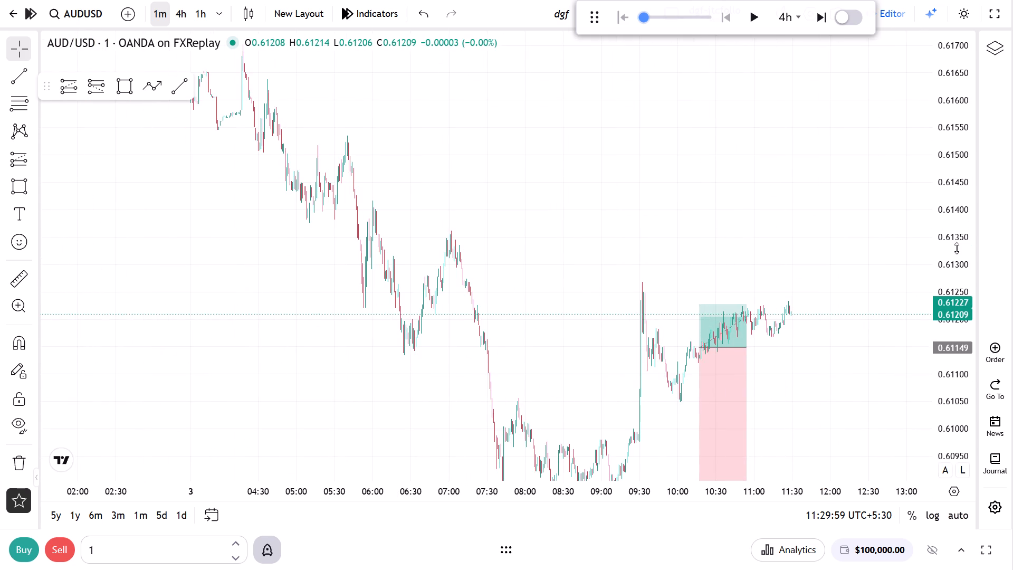
pyautogui.moveTo(957, 248); pyautogui.dragTo(939, 380)
pyautogui.moveTo(863, 361); pyautogui.dragTo(792, 384)
pyautogui.moveTo(641, 307); pyautogui.dragTo(636, 248)
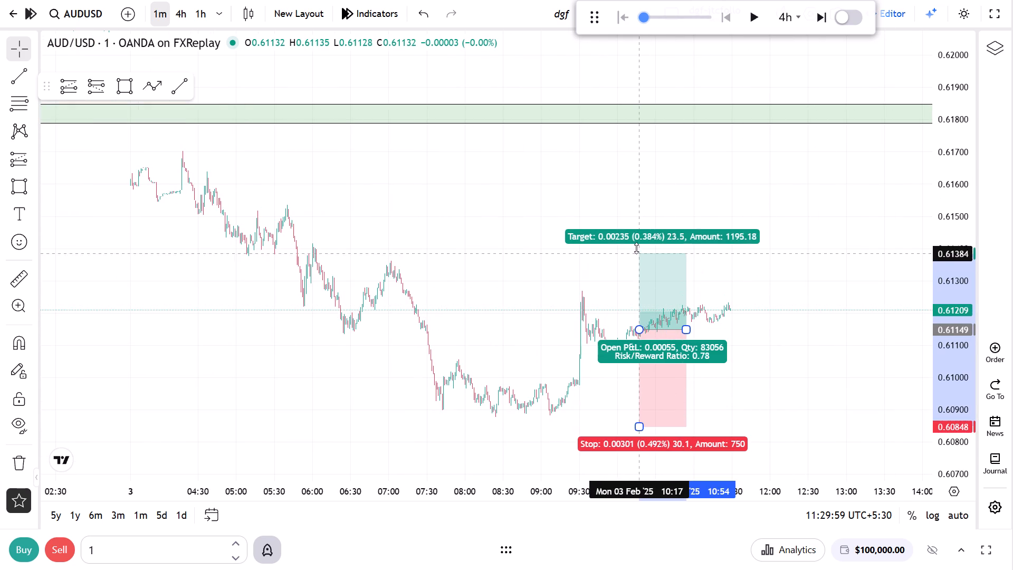
pyautogui.moveTo(636, 248); pyautogui.dragTo(660, 154)
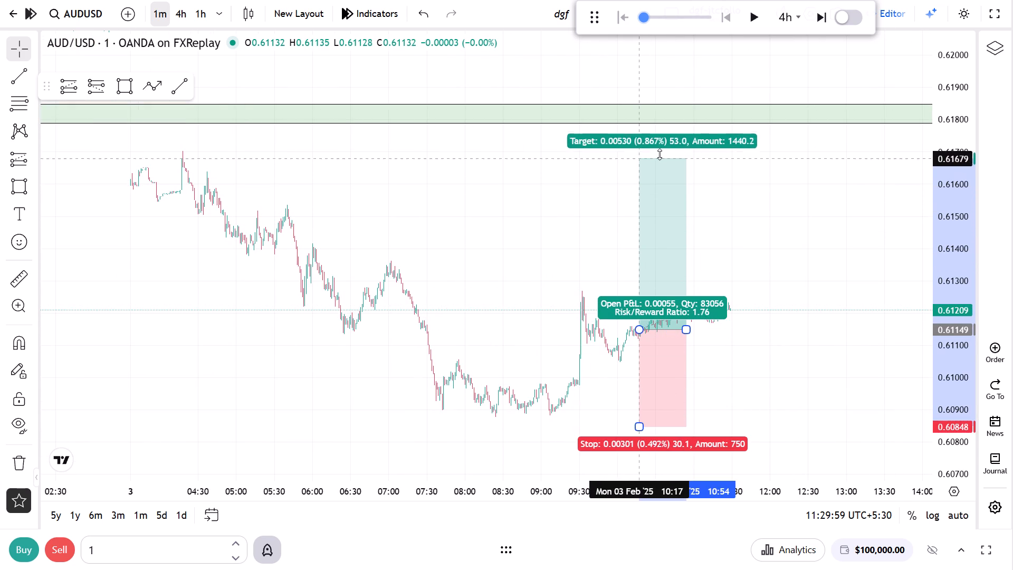
pyautogui.moveTo(660, 154); pyautogui.dragTo(682, 185)
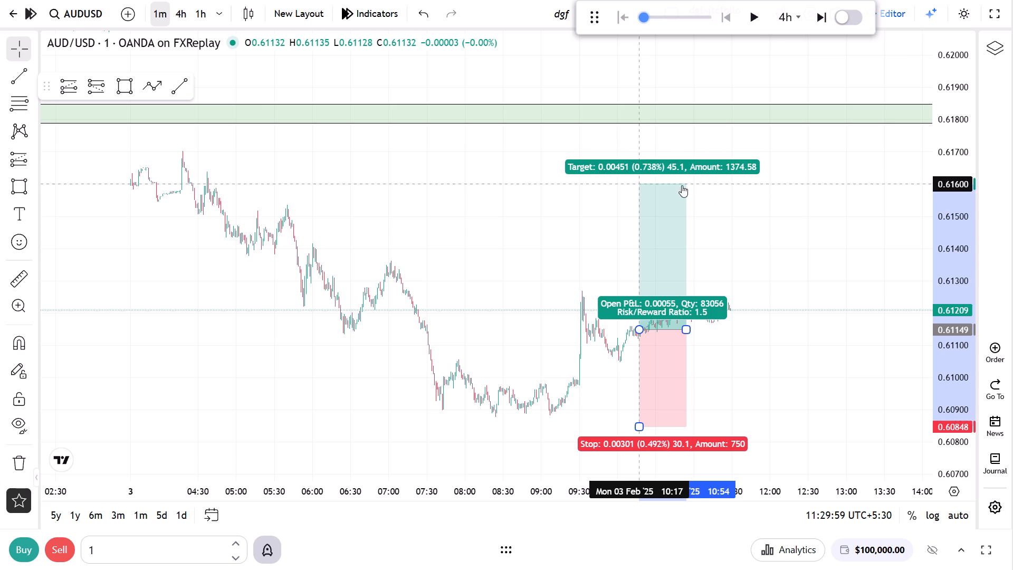
pyautogui.moveTo(682, 185); pyautogui.dragTo(682, 184)
# Advance the replay by one 4h step and extend the long position's end time to about 16:10 on 3 February.
pyautogui.moveTo(690, 329); pyautogui.dragTo(856, 334)
pyautogui.click(875, 324)
pyautogui.click(820, 21)
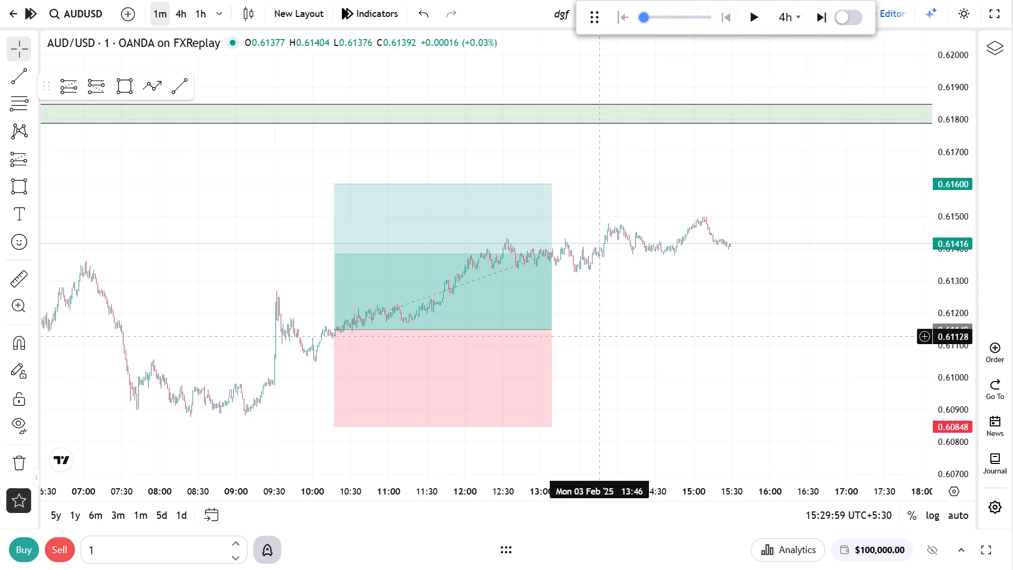
pyautogui.moveTo(553, 328); pyautogui.dragTo(784, 333)
pyautogui.click(828, 318)
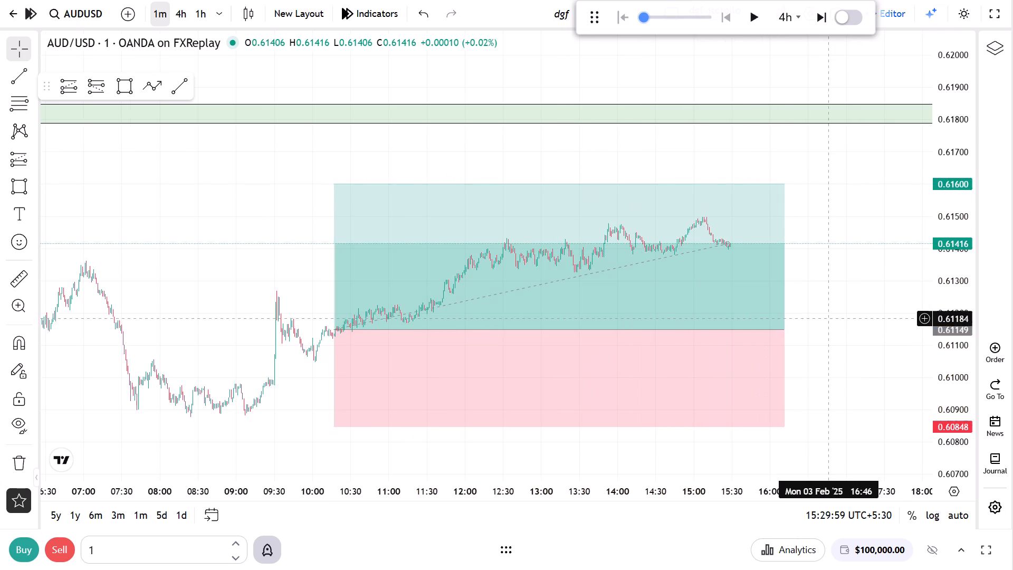
# Examine the 1-minute price action of 3 February before and after the long entry.
pyautogui.scroll(-5, 862, 338)
pyautogui.moveTo(543, 361); pyautogui.dragTo(578, 222)
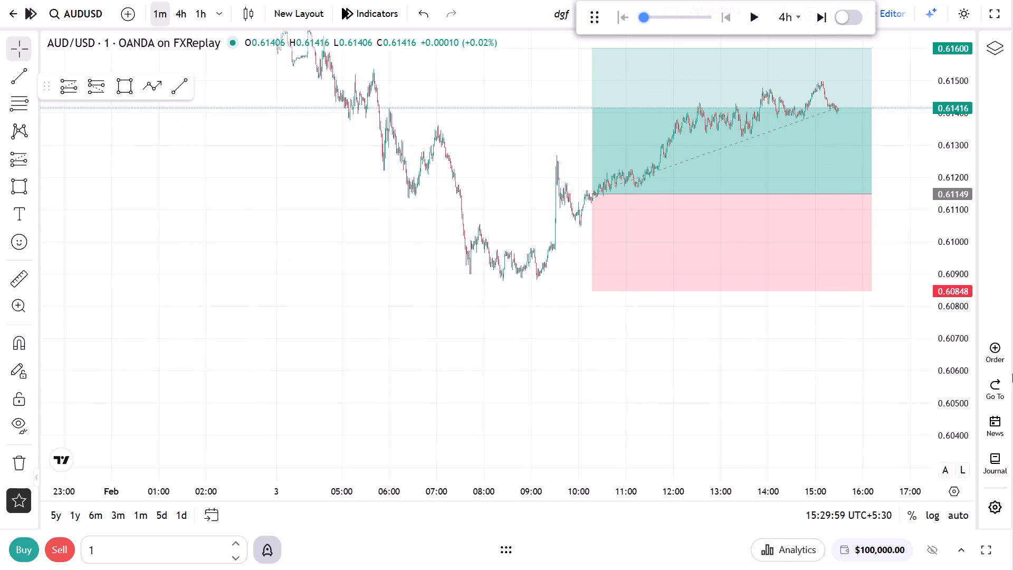
pyautogui.moveTo(950, 397); pyautogui.dragTo(952, 303)
pyautogui.moveTo(735, 383); pyautogui.dragTo(763, 497)
pyautogui.scroll(5, 760, 492)
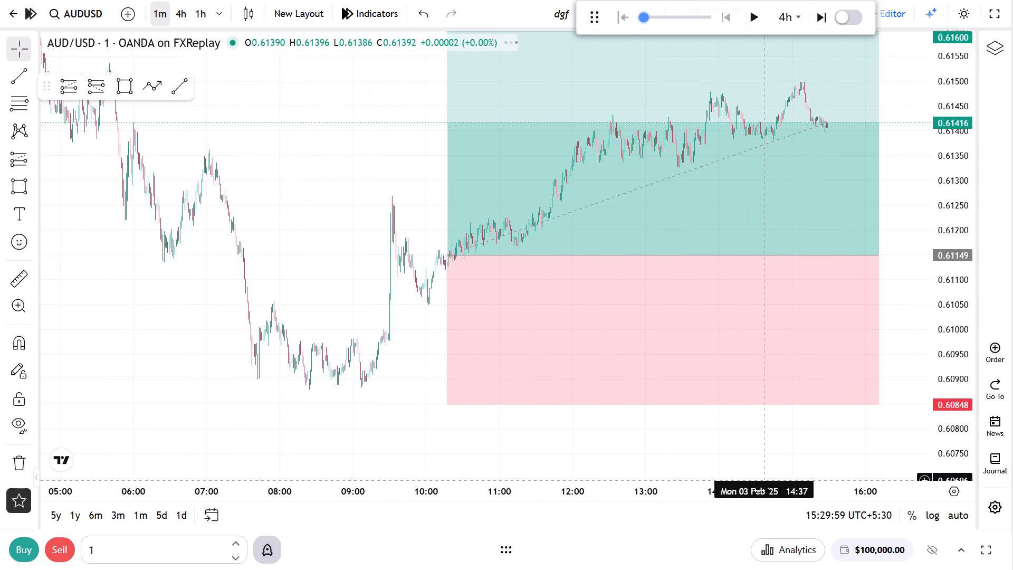
pyautogui.scroll(2, 456, 422)
pyautogui.moveTo(285, 343); pyautogui.dragTo(477, 388)
pyautogui.scroll(2, 459, 403)
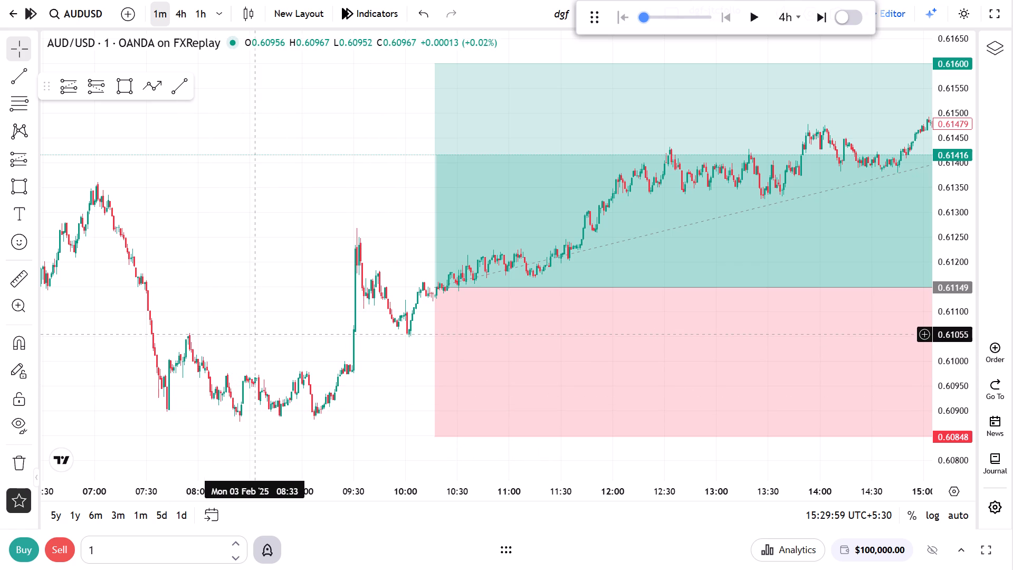
pyautogui.scroll(3, 256, 334)
pyautogui.moveTo(247, 347); pyautogui.dragTo(439, 311)
pyautogui.moveTo(425, 315); pyautogui.dragTo(202, 427)
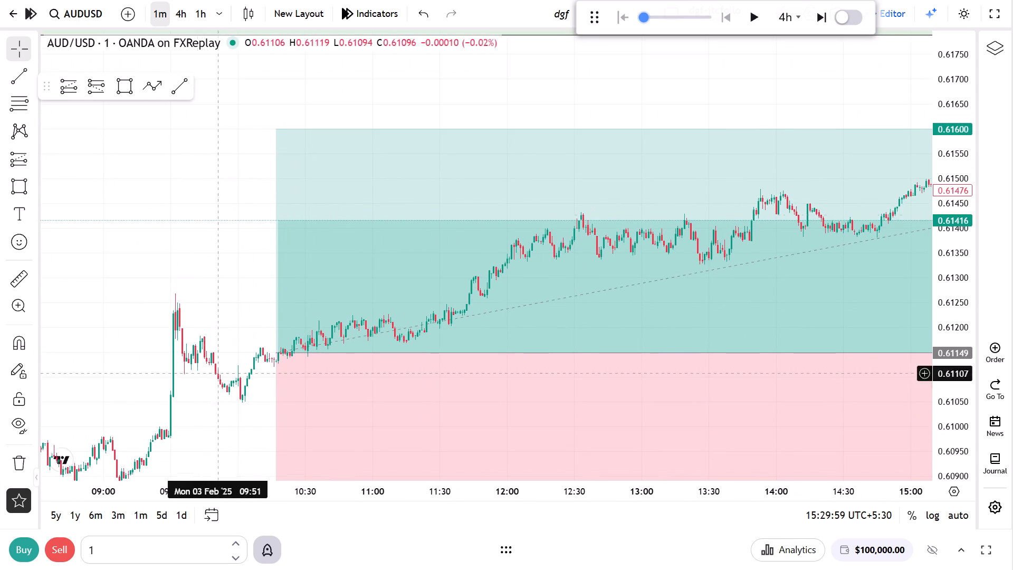
# Change the chart timeframe to 4h and extend the long position's end time to about 4 February.
pyautogui.click(186, 16)
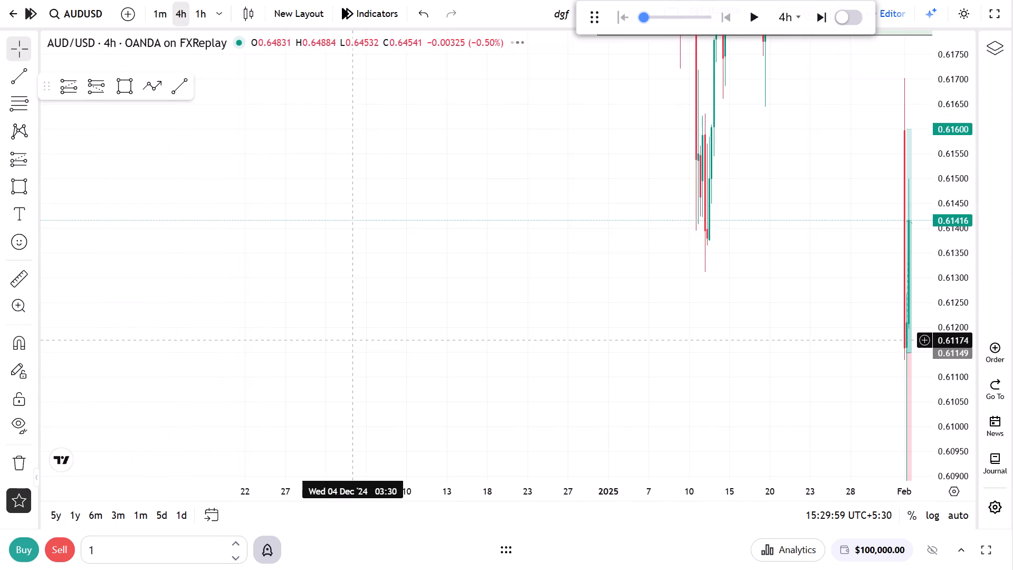
pyautogui.scroll(11, 353, 340)
pyautogui.moveTo(671, 360); pyautogui.dragTo(352, 240)
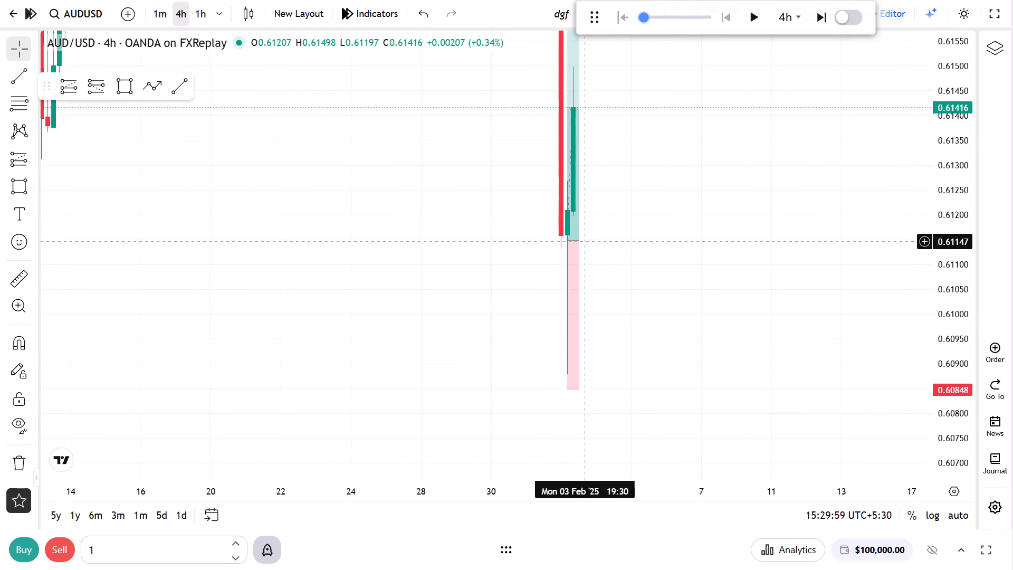
pyautogui.moveTo(581, 241); pyautogui.dragTo(609, 243)
pyautogui.click(744, 212)
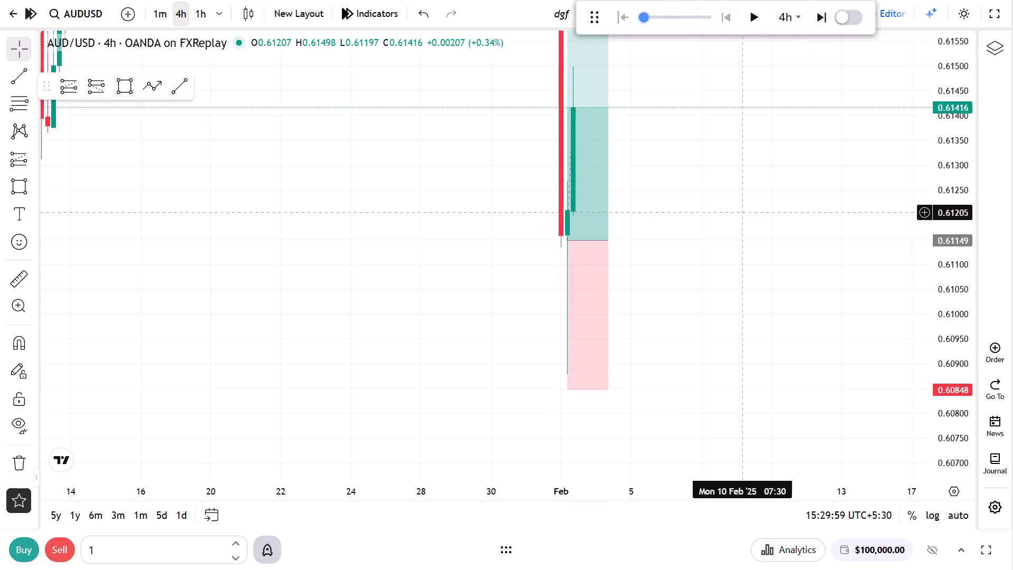
# Advance the replay by one 4h step.
pyautogui.moveTo(947, 178); pyautogui.dragTo(931, 309)
pyautogui.moveTo(711, 224); pyautogui.dragTo(721, 250)
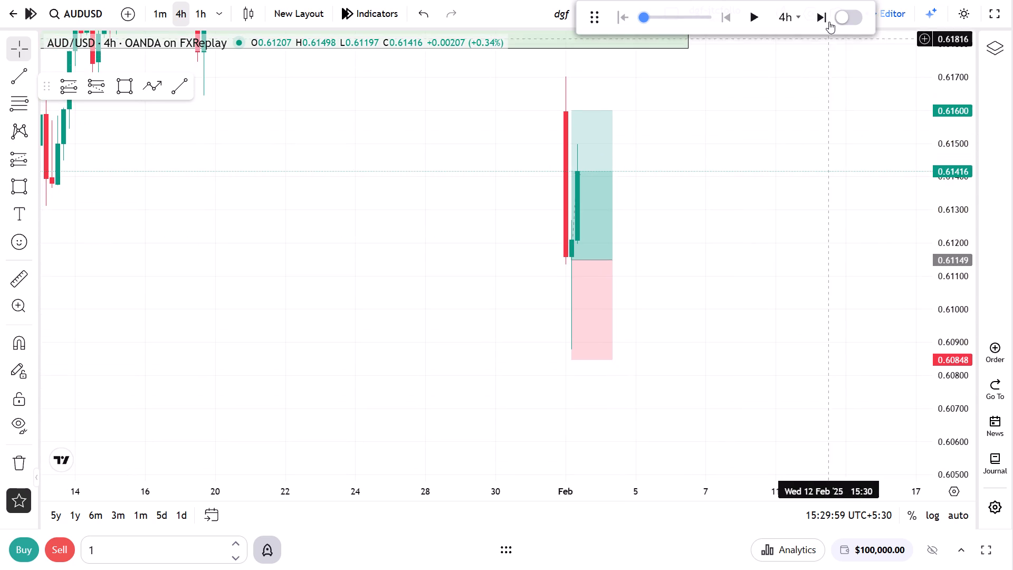
pyautogui.click(829, 14)
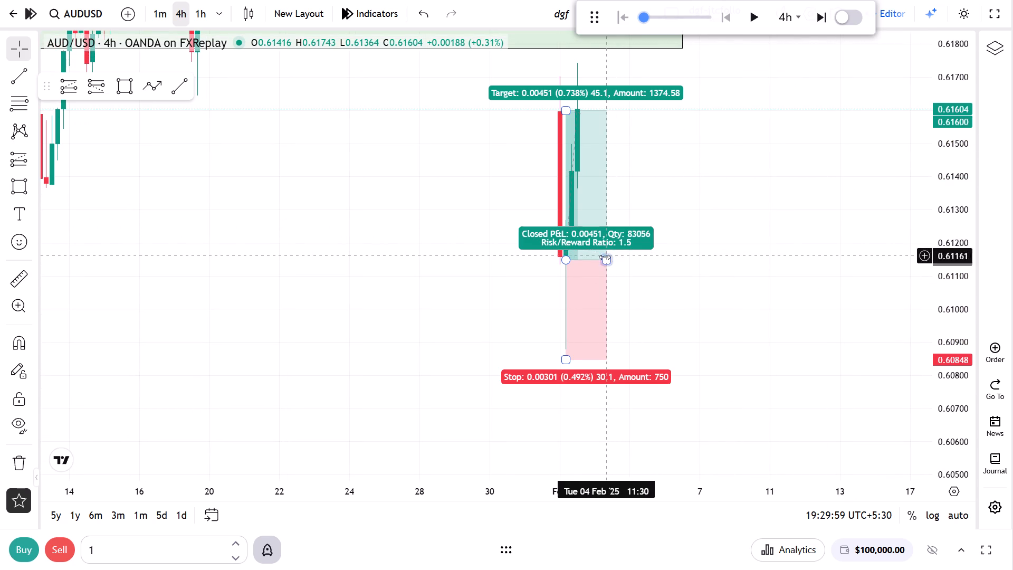
# Shorten the long position so that it ends at 19:30 on 3 February.
pyautogui.moveTo(605, 259); pyautogui.dragTo(584, 250)
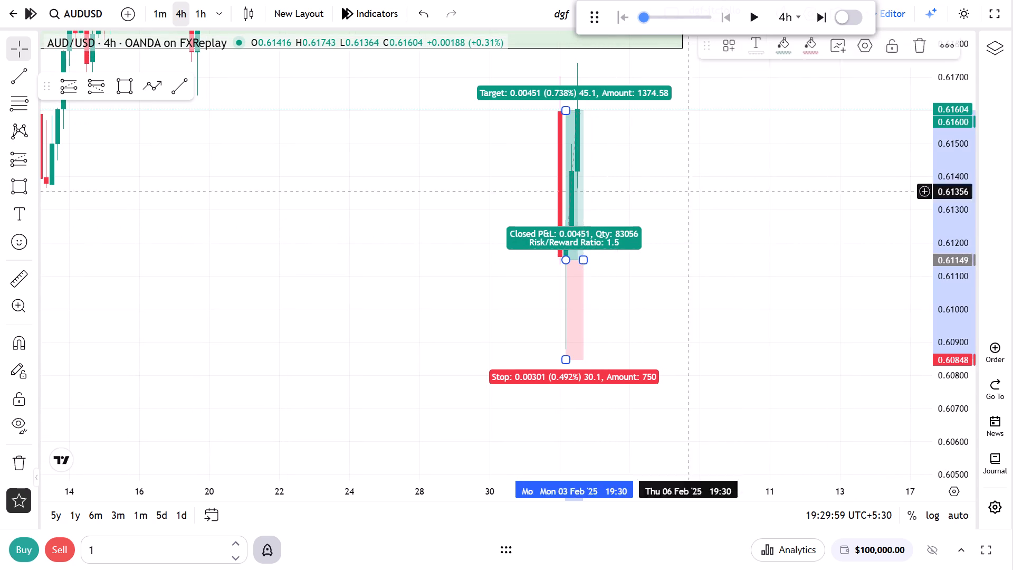
# Examine the 4h price structure around the green zone from mid-December to early February.
pyautogui.moveTo(740, 162); pyautogui.dragTo(820, 264)
pyautogui.moveTo(947, 151); pyautogui.dragTo(890, 290)
pyautogui.moveTo(829, 284); pyautogui.dragTo(823, 292)
pyautogui.scroll(-6, 813, 268)
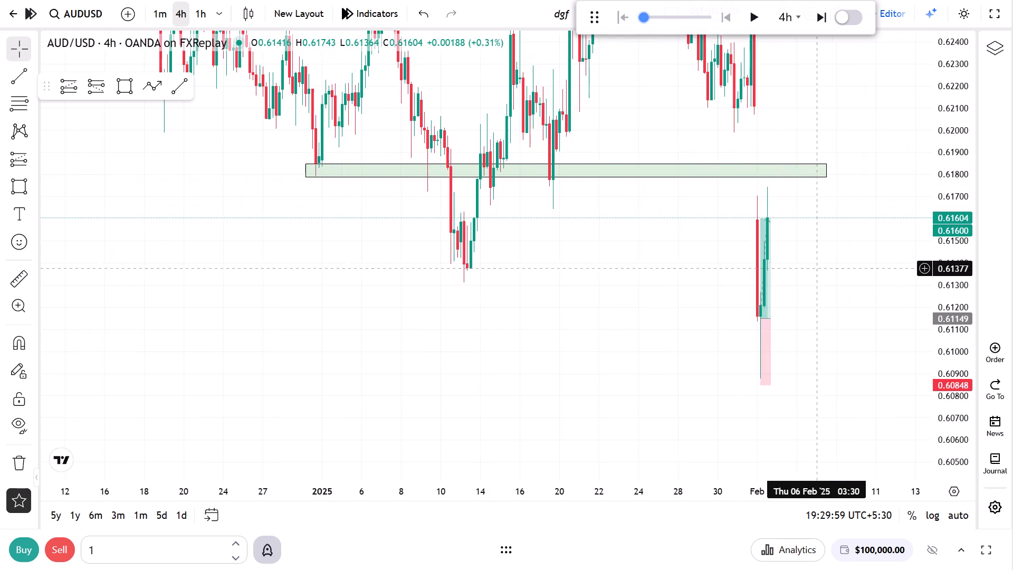
pyautogui.moveTo(964, 186); pyautogui.dragTo(938, 290)
pyautogui.moveTo(858, 268); pyautogui.dragTo(857, 275)
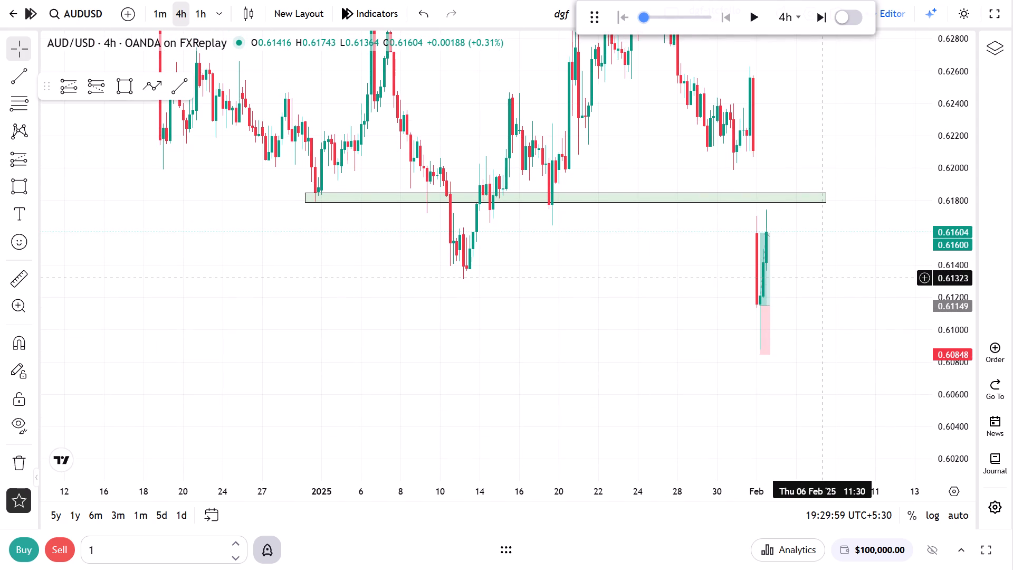
pyautogui.moveTo(834, 268); pyautogui.dragTo(826, 335)
pyautogui.moveTo(604, 310); pyautogui.dragTo(596, 364)
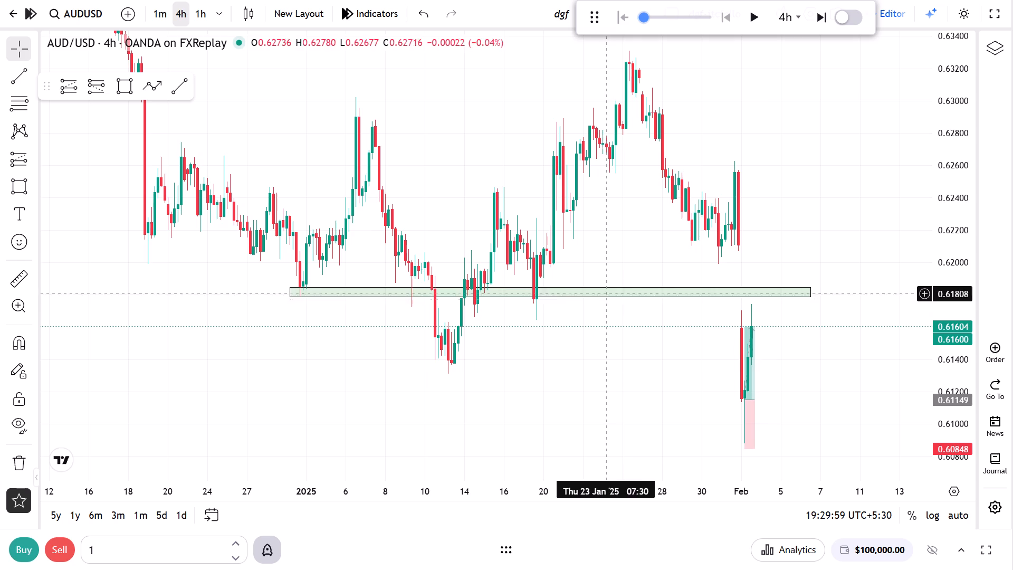
# Play the replay in 4h steps up to about 11:30 on 6 February and pause it.
pyautogui.click(766, 18)
pyautogui.moveTo(855, 207); pyautogui.dragTo(826, 180)
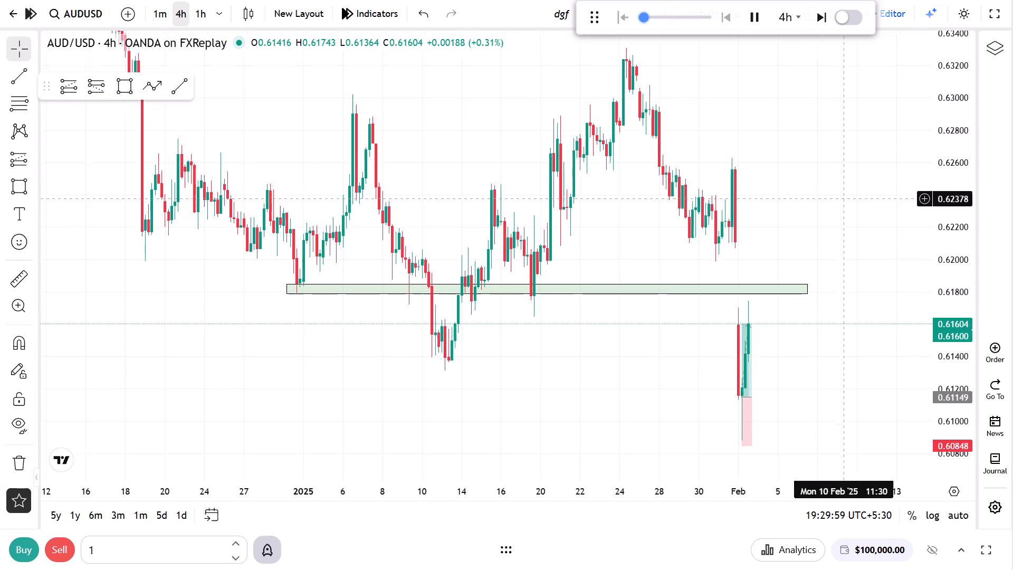
pyautogui.moveTo(826, 180); pyautogui.dragTo(826, 179)
pyautogui.moveTo(947, 182); pyautogui.dragTo(947, 305)
pyautogui.moveTo(879, 294); pyautogui.dragTo(878, 299)
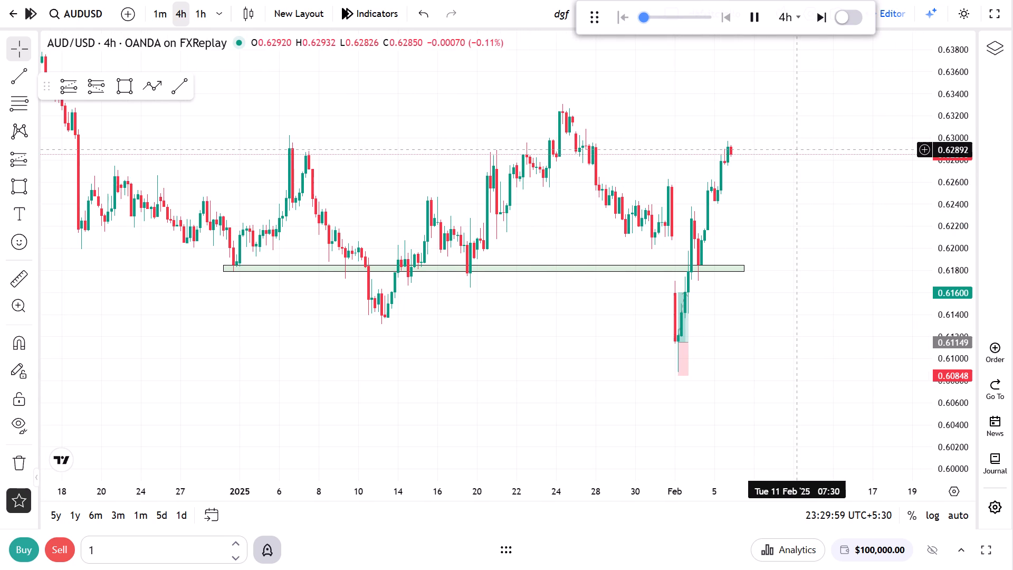
pyautogui.click(763, 9)
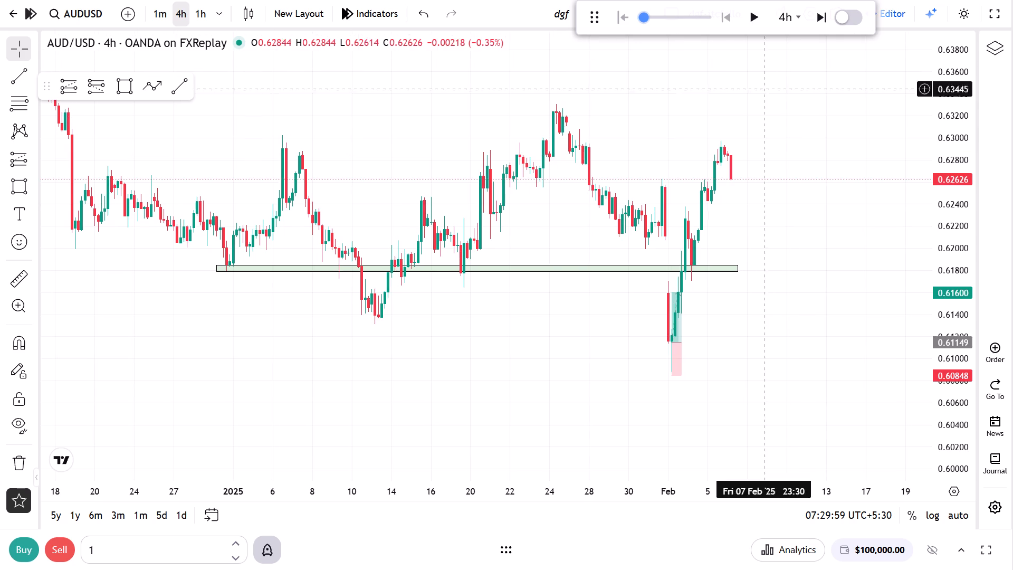
# Move the green zone up to the early-January and February highs and resize it to span about 0.6290 to 0.6302.
pyautogui.moveTo(666, 264); pyautogui.dragTo(713, 144)
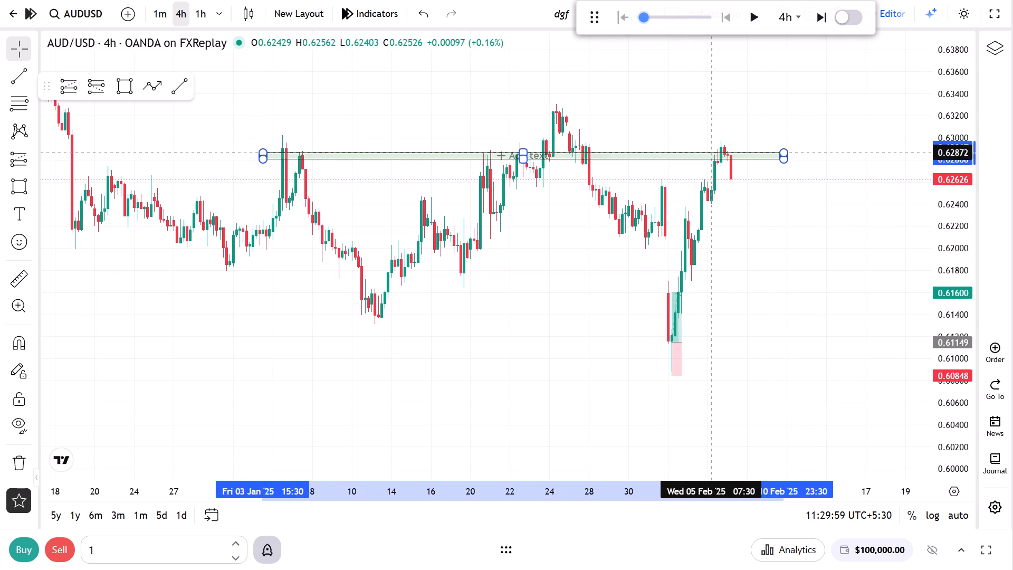
pyautogui.moveTo(713, 144); pyautogui.dragTo(718, 141)
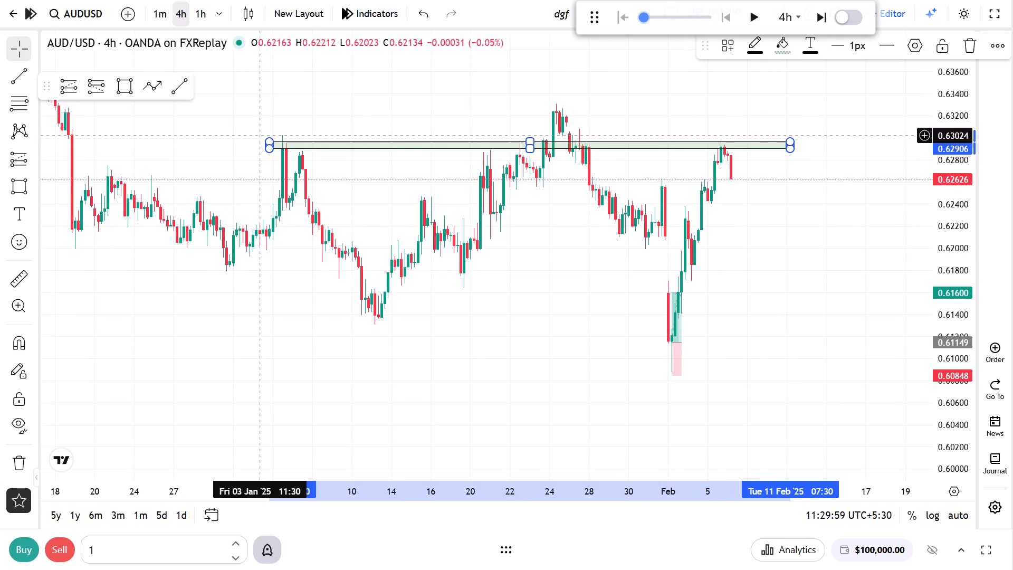
pyautogui.moveTo(273, 144); pyautogui.dragTo(273, 136)
pyautogui.click(550, 317)
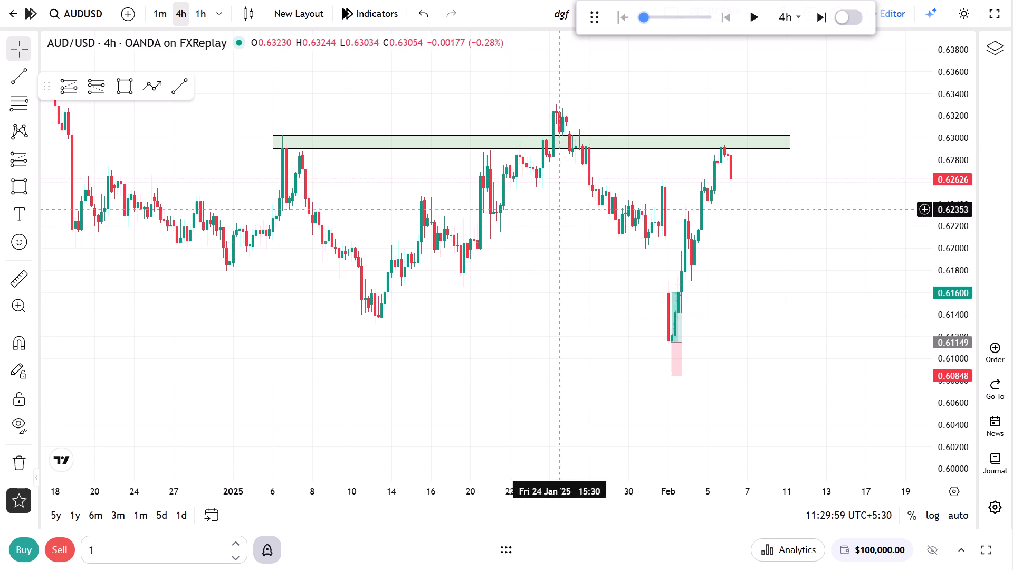
# Switch the chart to 1-minute and bring the 5 February price reaction at the green zone into view.
pyautogui.moveTo(779, 232); pyautogui.dragTo(781, 283)
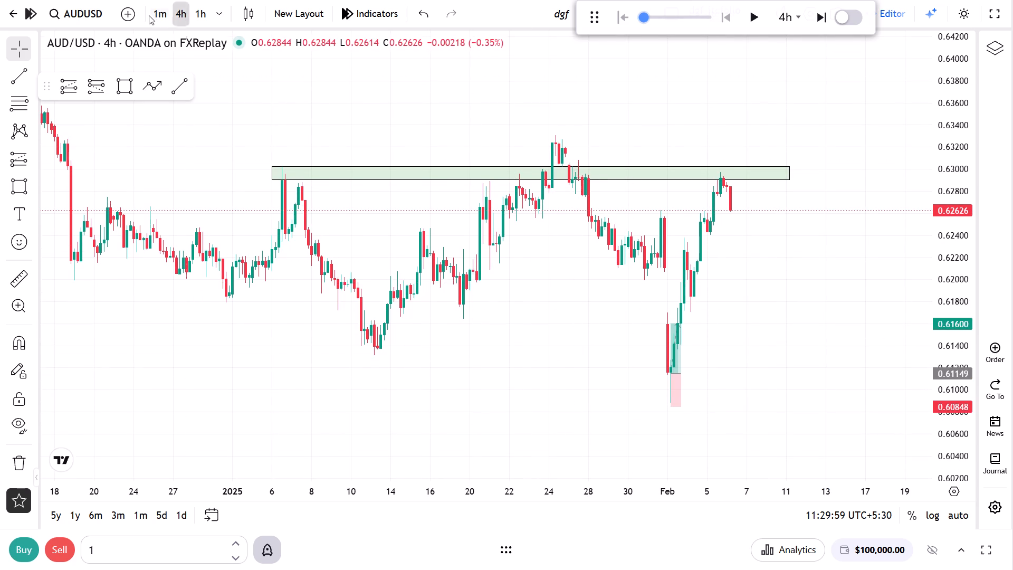
pyautogui.click(158, 15)
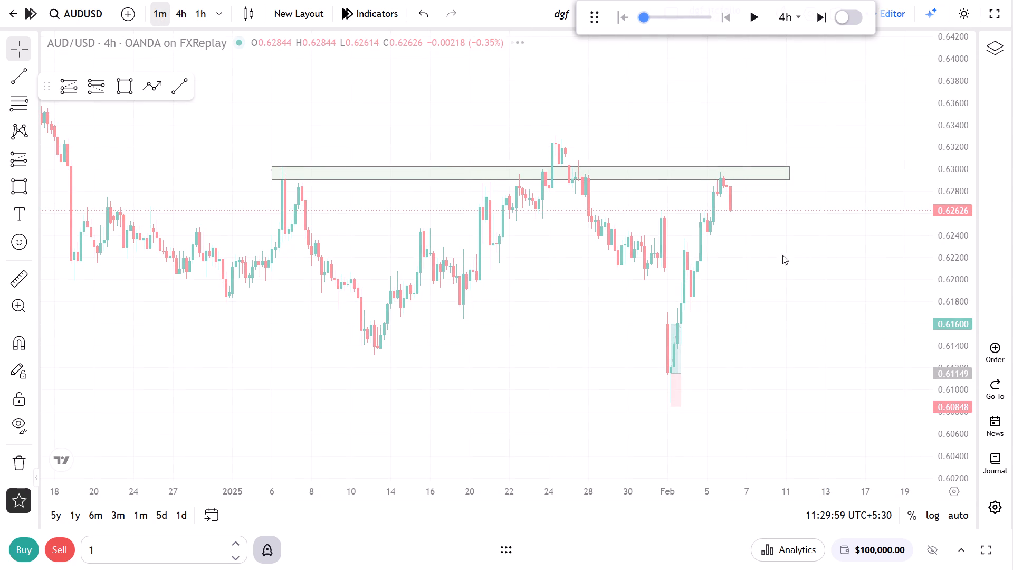
pyautogui.moveTo(715, 259); pyautogui.dragTo(782, 305)
pyautogui.rightClick(780, 296)
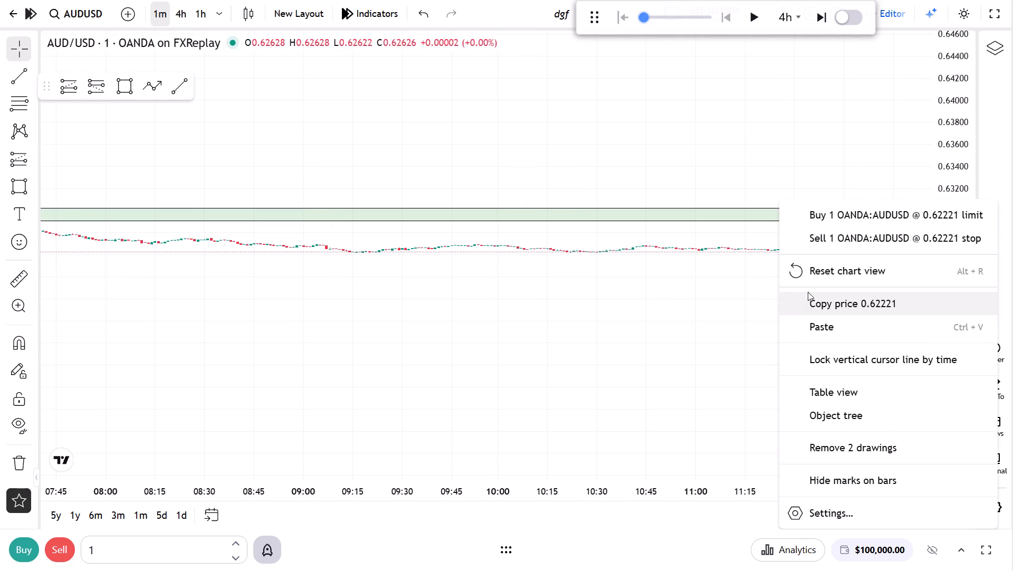
pyautogui.click(834, 266)
pyautogui.scroll(-18, 784, 321)
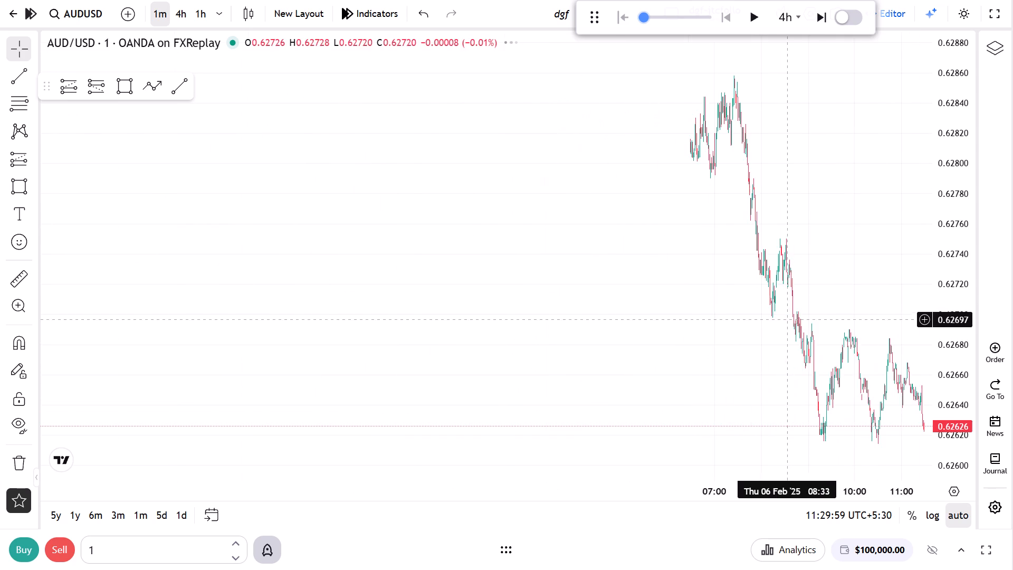
pyautogui.moveTo(744, 227); pyautogui.dragTo(842, 384)
pyautogui.moveTo(960, 316); pyautogui.dragTo(968, 363)
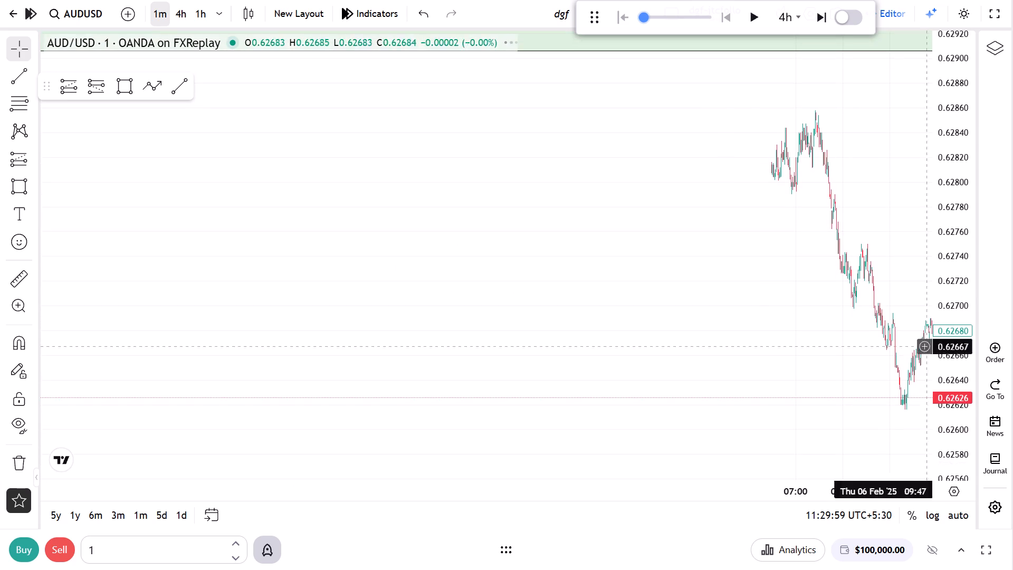
pyautogui.moveTo(720, 217); pyautogui.dragTo(827, 383)
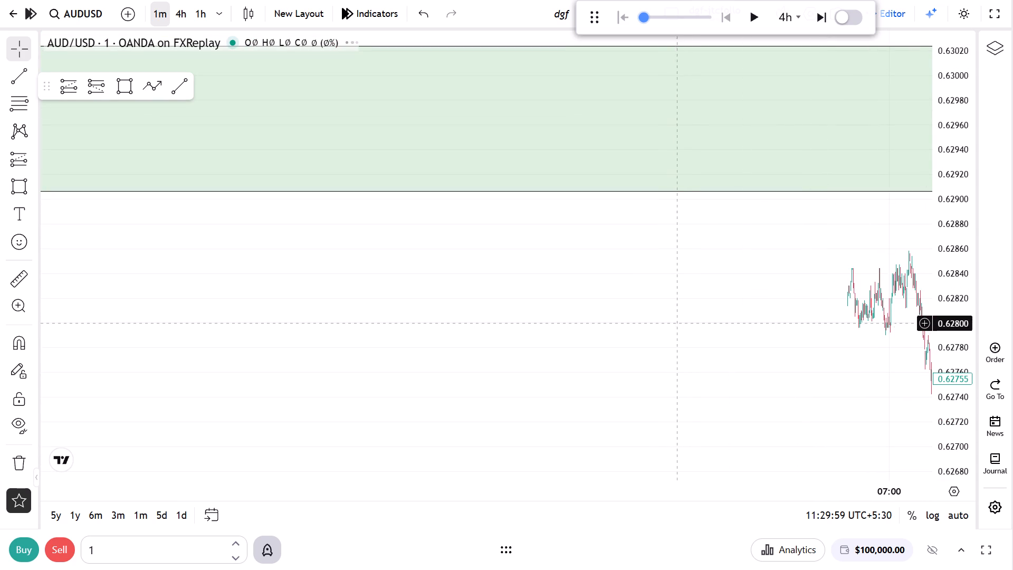
pyautogui.moveTo(601, 300); pyautogui.dragTo(709, 360)
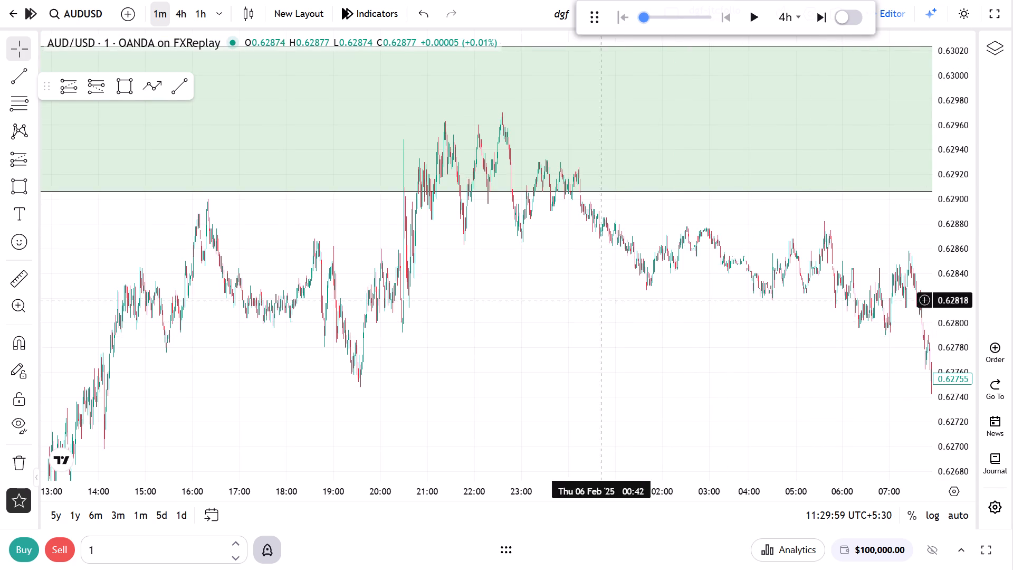
pyautogui.moveTo(709, 360); pyautogui.dragTo(848, 392)
pyautogui.scroll(6, 748, 414)
pyautogui.moveTo(619, 375); pyautogui.dragTo(946, 366)
pyautogui.scroll(4, 636, 387)
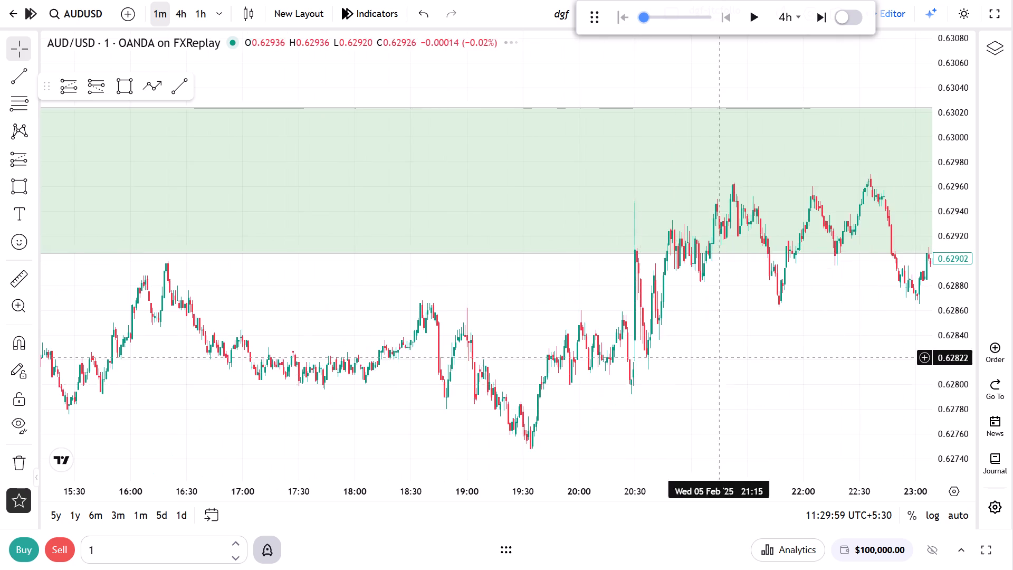
# Examine the 1-minute swing highs and lows around the green zone from the evening of 5 February into early 6 February.
pyautogui.moveTo(749, 345); pyautogui.dragTo(683, 393)
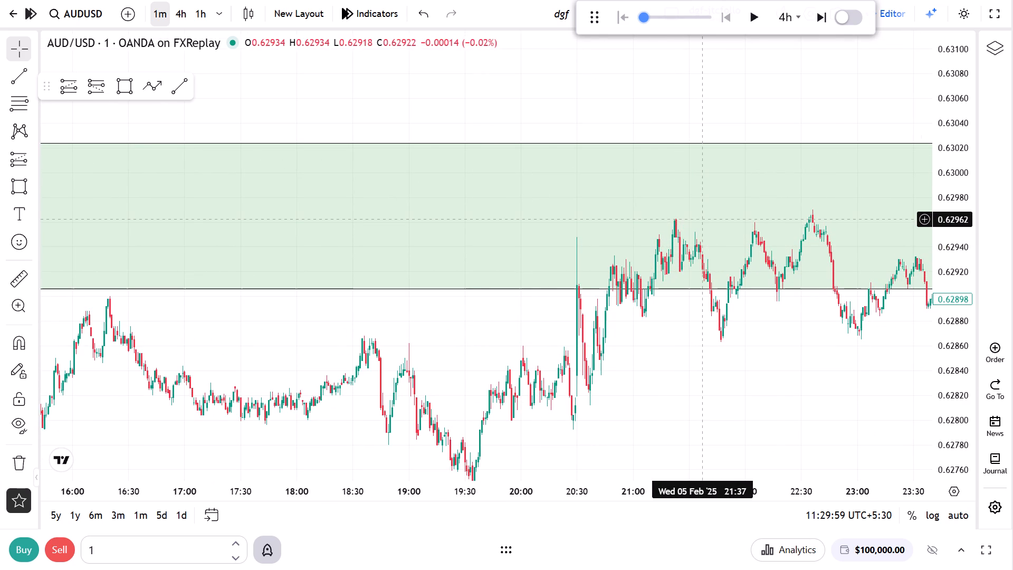
pyautogui.scroll(9, 702, 219)
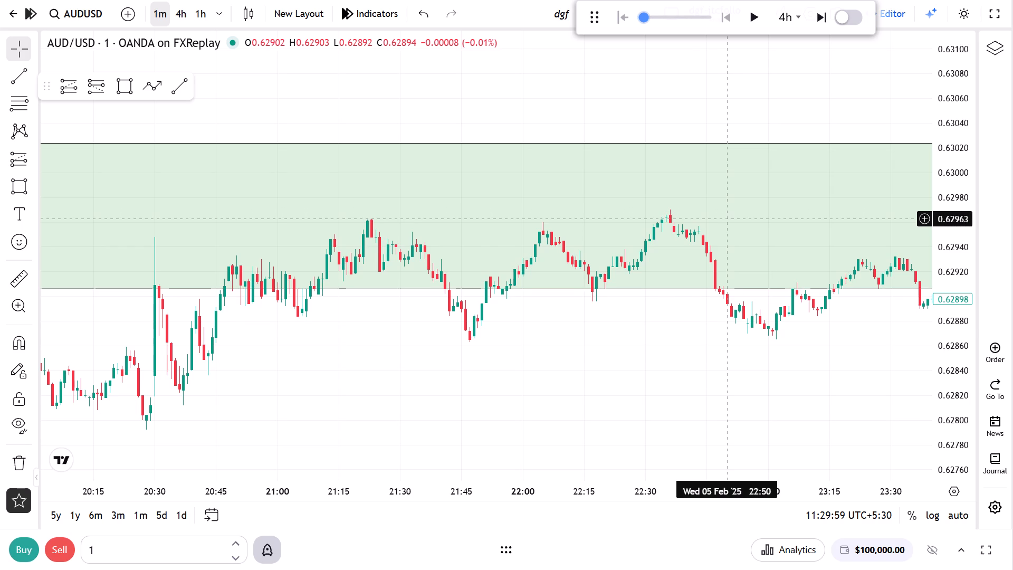
pyautogui.moveTo(664, 345); pyautogui.dragTo(337, 325)
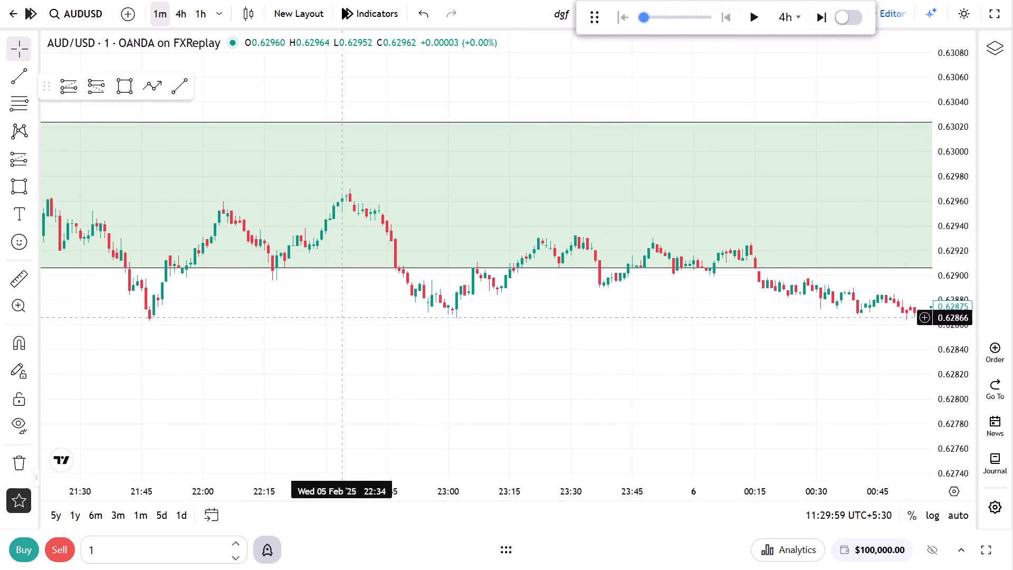
pyautogui.scroll(-6, 349, 318)
pyautogui.moveTo(954, 387); pyautogui.dragTo(960, 274)
pyautogui.moveTo(696, 375); pyautogui.dragTo(417, 317)
pyautogui.scroll(-1, 456, 320)
pyautogui.moveTo(405, 304); pyautogui.dragTo(639, 302)
pyautogui.scroll(2, 534, 301)
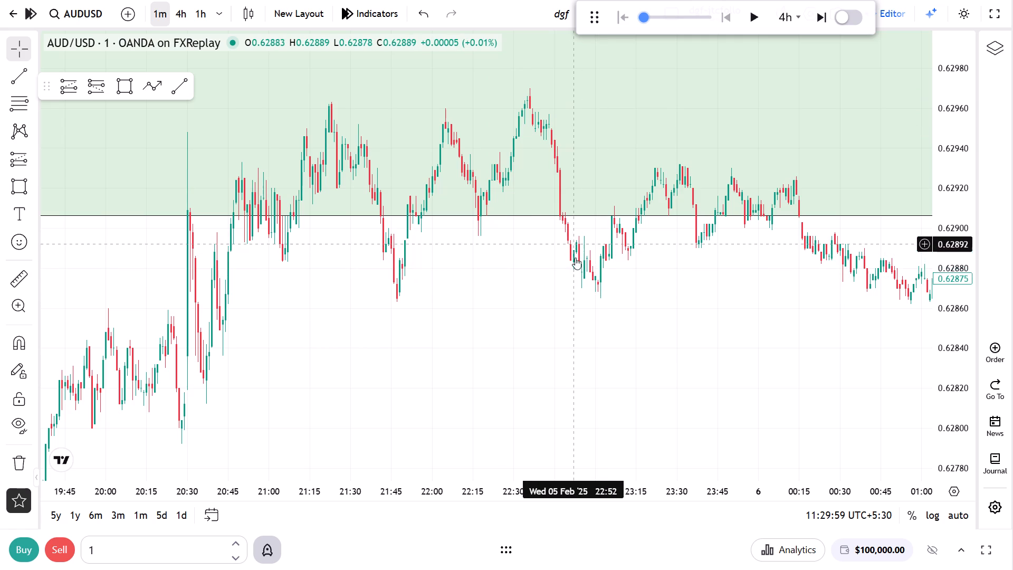
pyautogui.click(569, 305)
pyautogui.moveTo(569, 301); pyautogui.dragTo(565, 301)
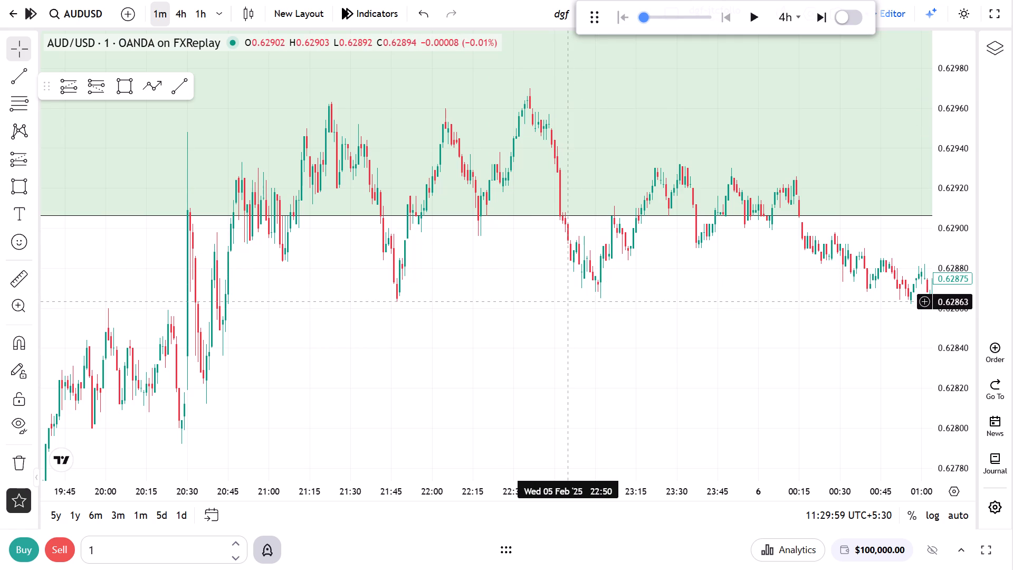
pyautogui.moveTo(565, 301); pyautogui.dragTo(281, 275)
pyautogui.scroll(-5, 281, 274)
pyautogui.moveTo(461, 271); pyautogui.dragTo(459, 271)
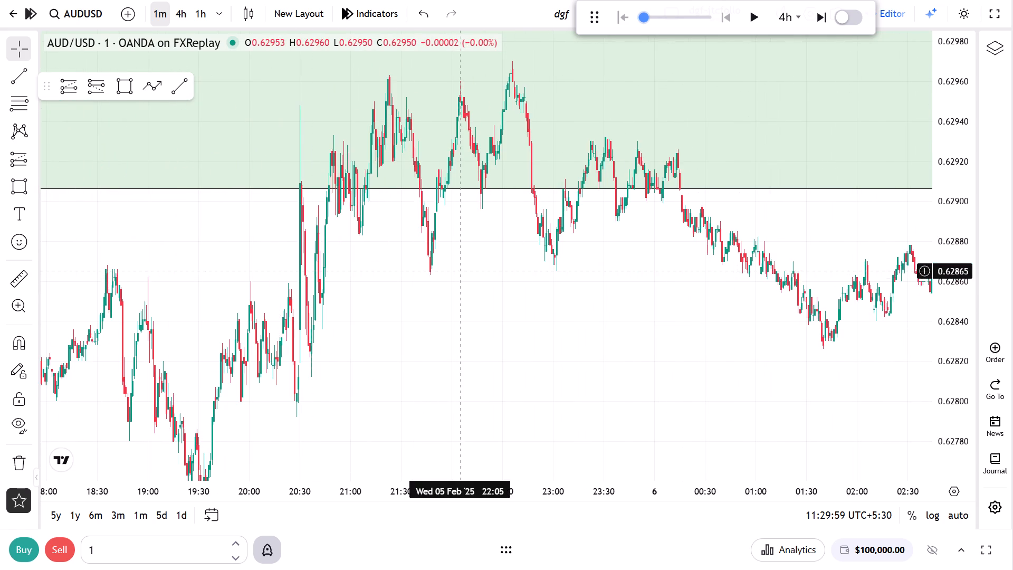
pyautogui.moveTo(459, 271); pyautogui.dragTo(123, 273)
pyautogui.scroll(-5, 419, 273)
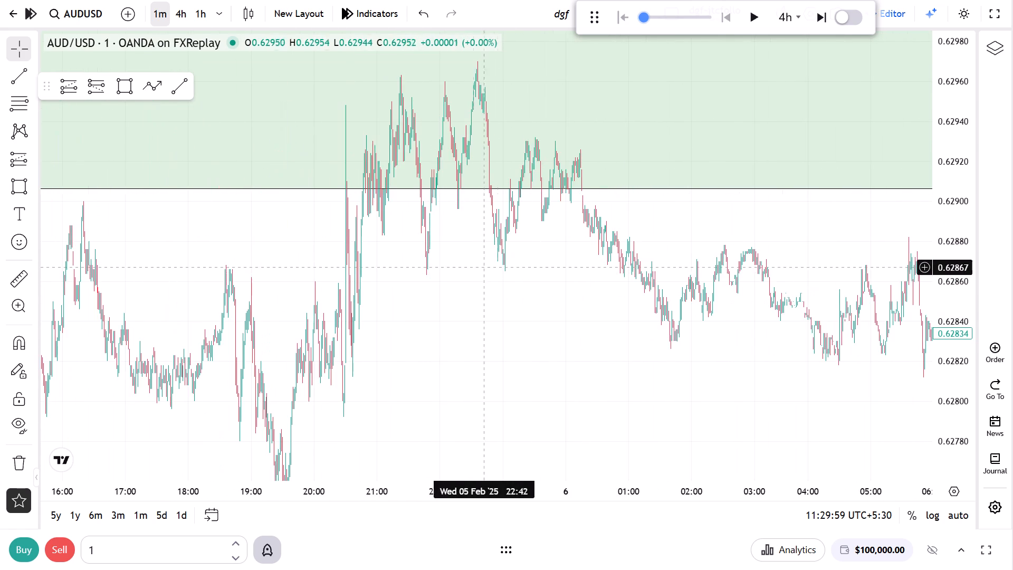
pyautogui.moveTo(311, 286); pyautogui.dragTo(411, 291)
pyautogui.scroll(8, 411, 291)
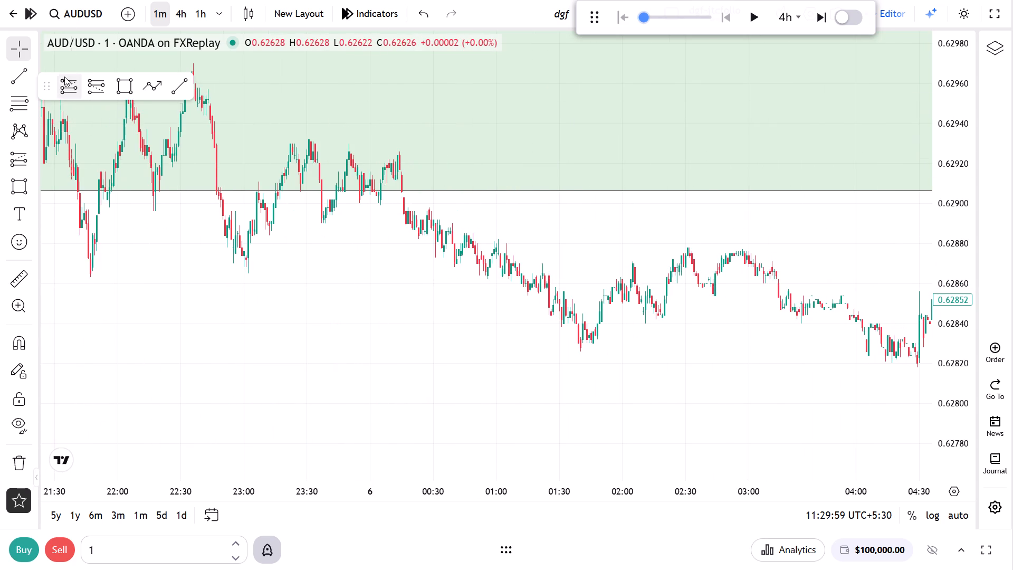
# Draw a thin rectangle along the swing lows at about 0.62863 to 0.62869, from 21:42 on 5 February to about 01:30 on 6 February.
pyautogui.click(125, 93)
pyautogui.scroll(-3, 152, 231)
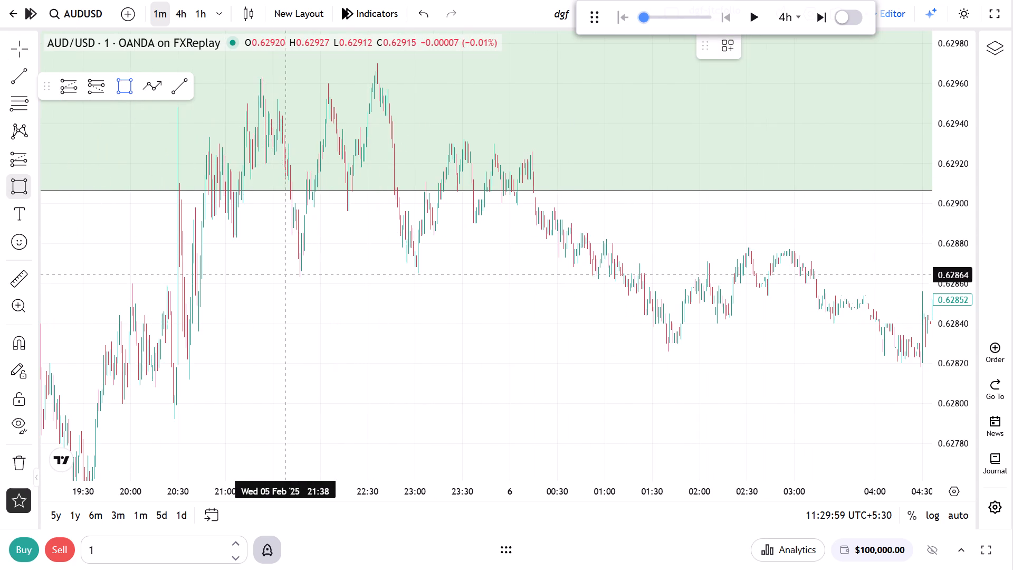
pyautogui.click(291, 278)
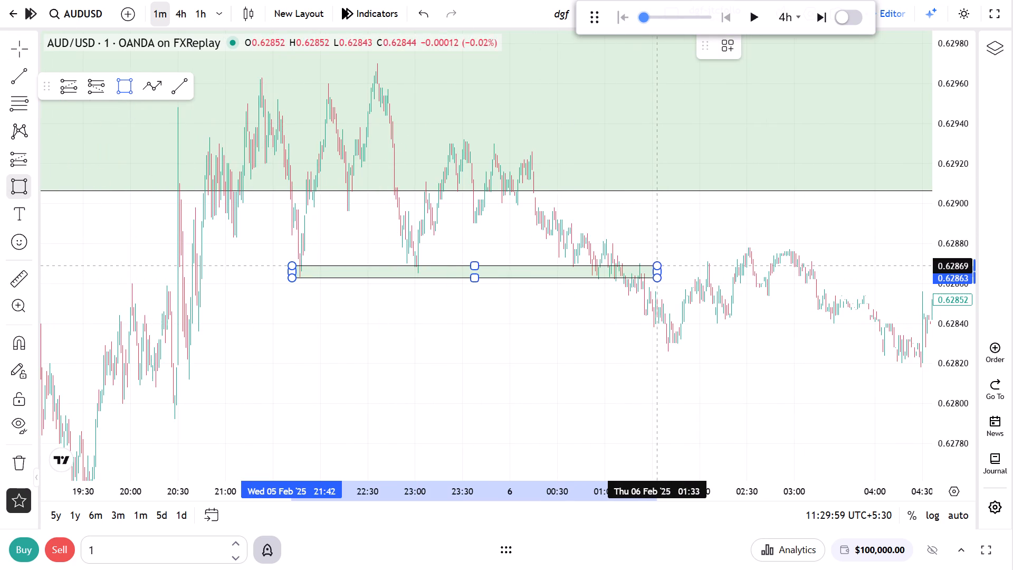
pyautogui.click(649, 266)
pyautogui.click(551, 328)
# Plot a short position at 01:22 on 6 February, just below the thin rectangle, with entry at 0.62858 and stop at 0.62978.
pyautogui.click(100, 98)
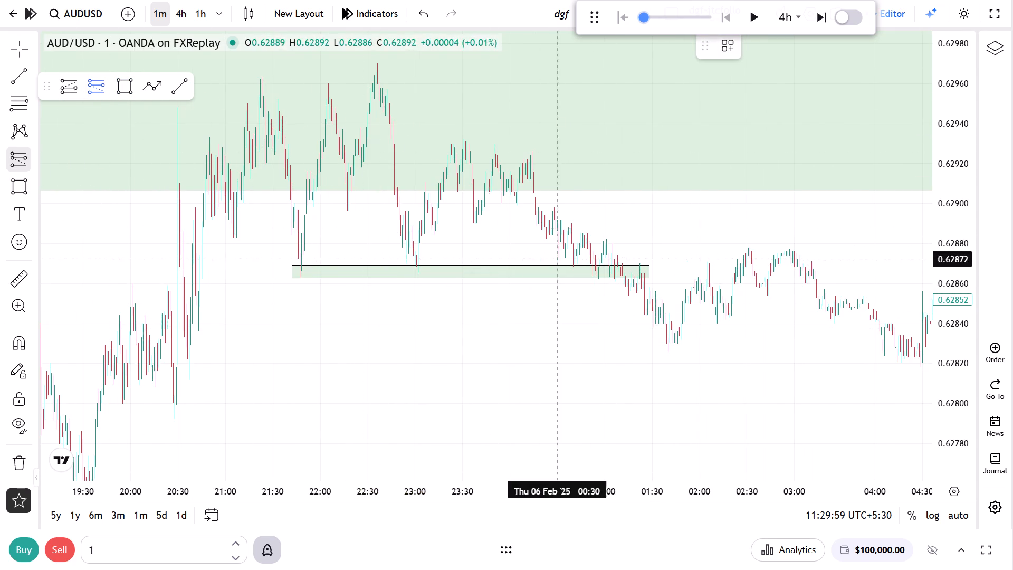
pyautogui.scroll(4, 561, 260)
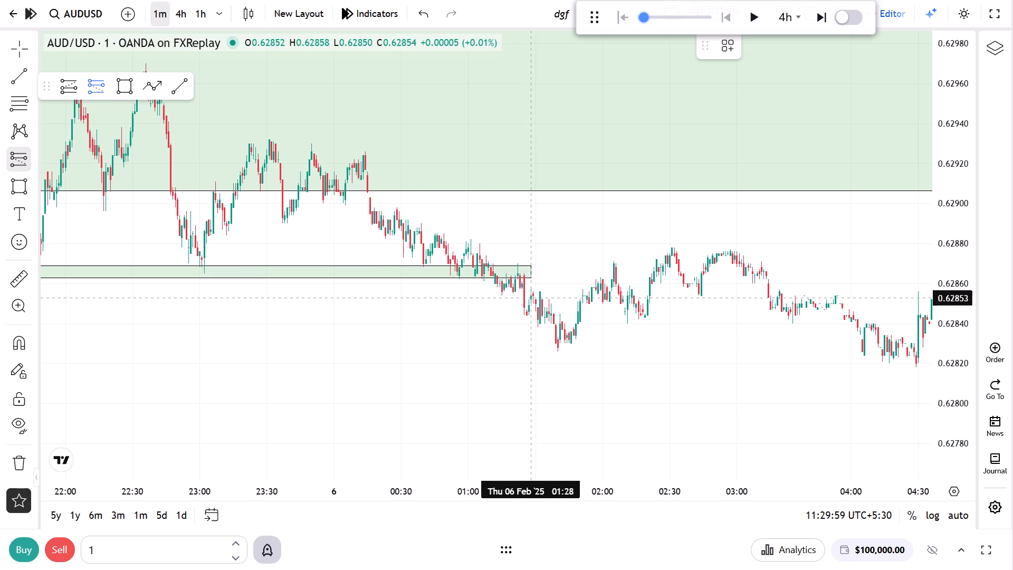
pyautogui.scroll(-3, 379, 295)
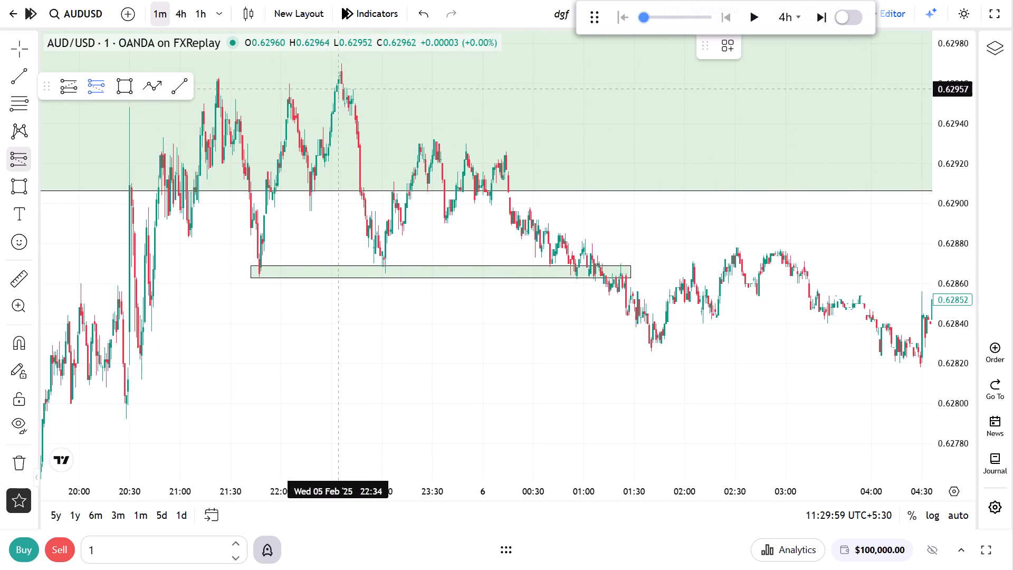
pyautogui.click(621, 287)
pyautogui.moveTo(623, 201); pyautogui.dragTo(621, 73)
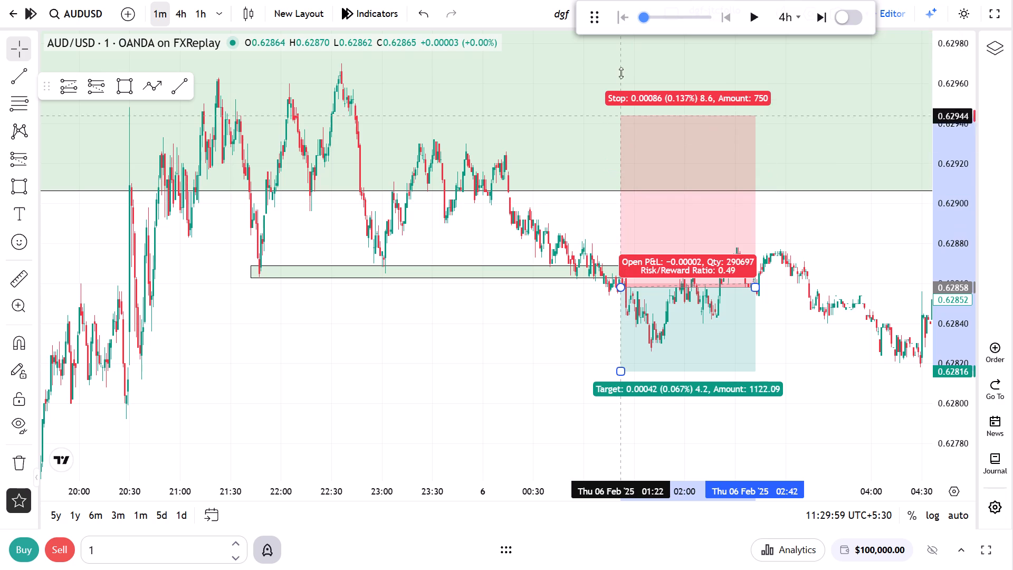
pyautogui.moveTo(621, 73); pyautogui.dragTo(625, 53)
pyautogui.moveTo(552, 235); pyautogui.dragTo(560, 299)
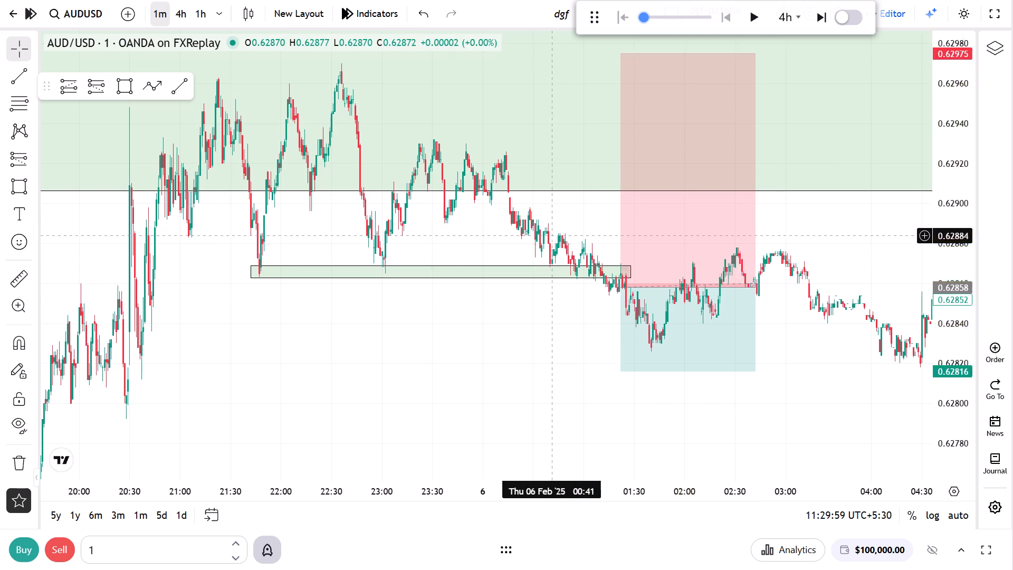
pyautogui.moveTo(560, 299); pyautogui.dragTo(563, 319)
pyautogui.moveTo(631, 117); pyautogui.dragTo(630, 87)
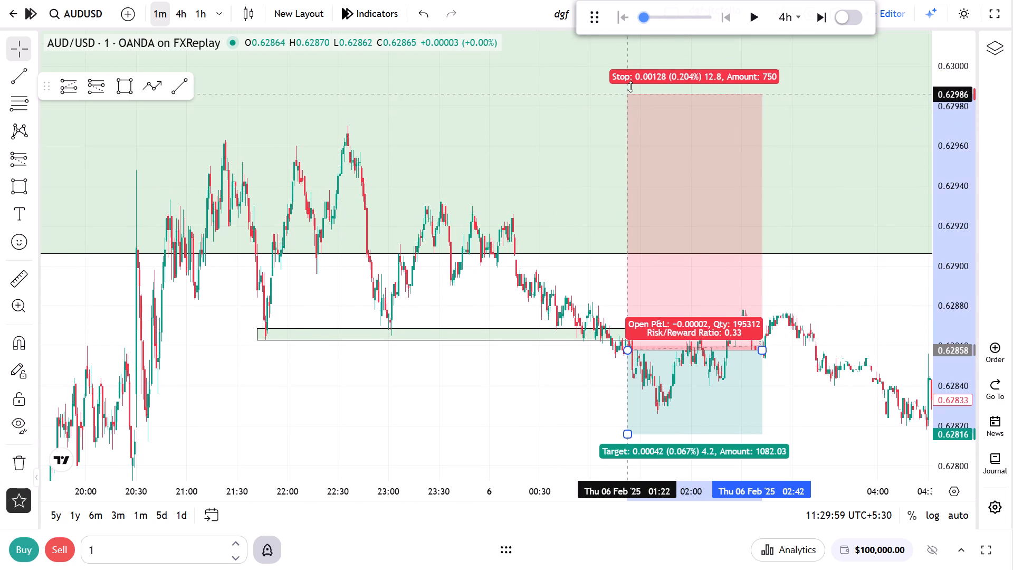
pyautogui.moveTo(630, 87); pyautogui.dragTo(628, 98)
pyautogui.moveTo(628, 98); pyautogui.dragTo(628, 127)
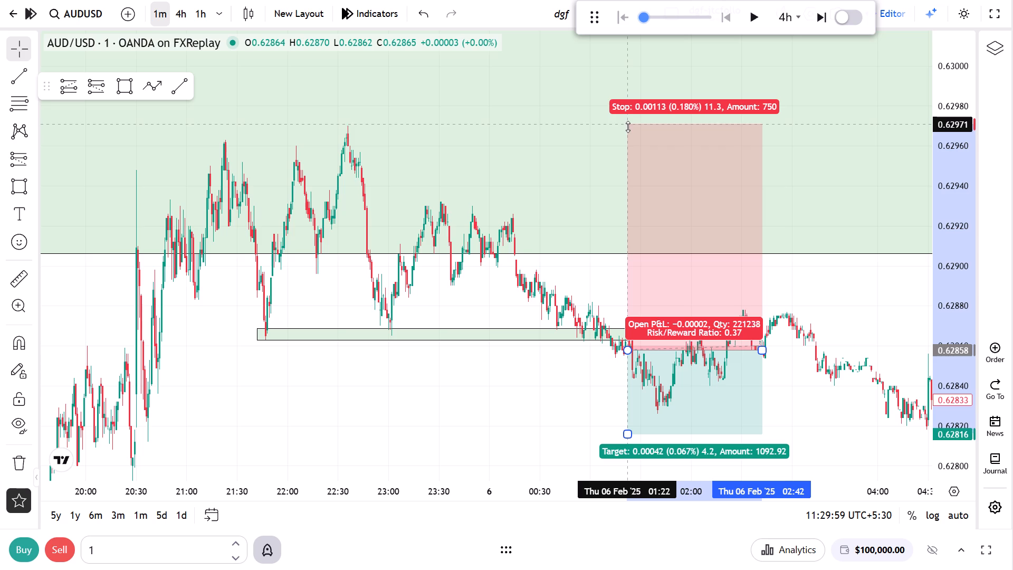
pyautogui.moveTo(628, 127); pyautogui.dragTo(628, 140)
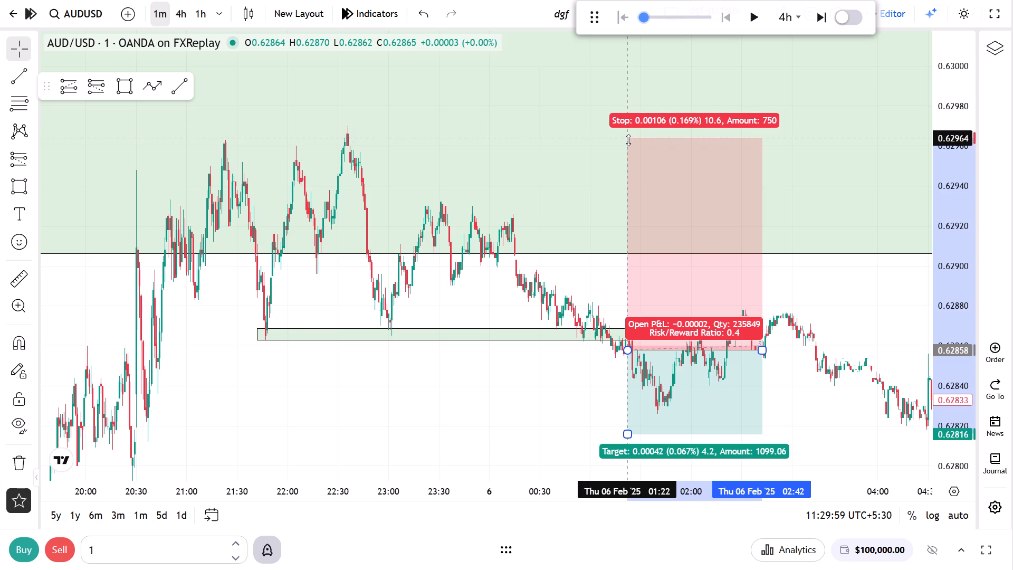
pyautogui.moveTo(628, 140); pyautogui.dragTo(634, 116)
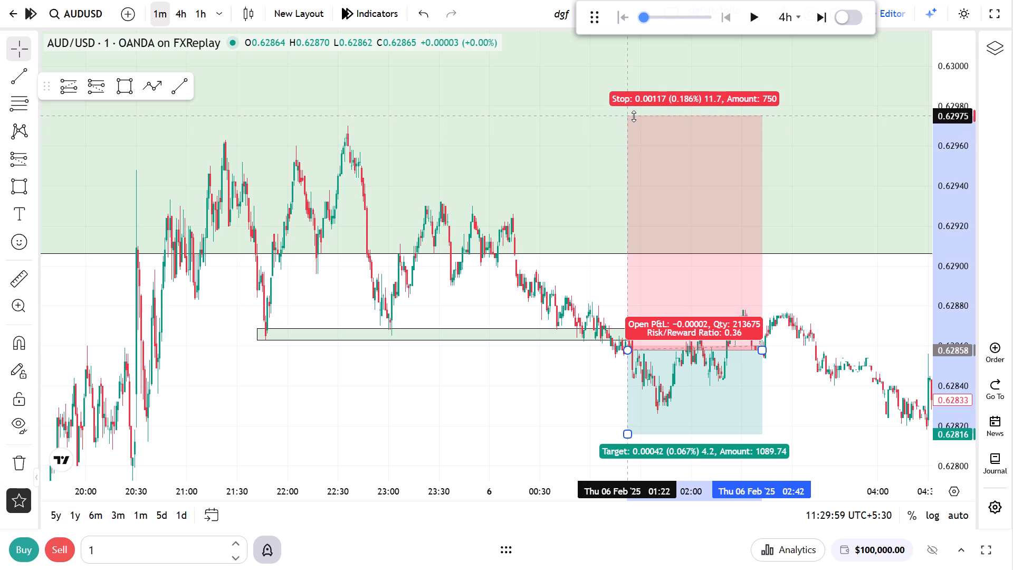
pyautogui.moveTo(634, 116); pyautogui.dragTo(636, 110)
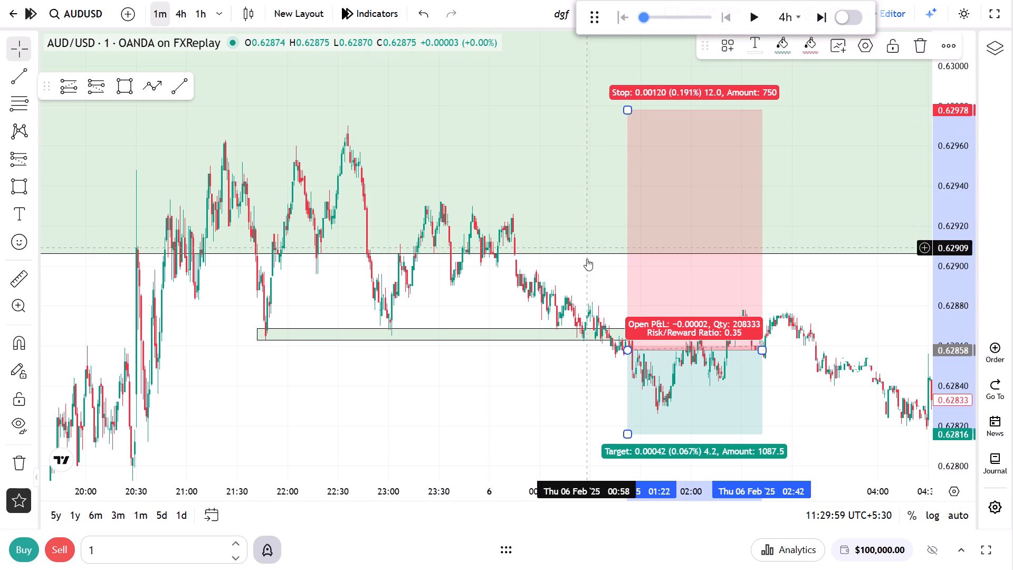
# Set the short position's target to 0.62678 for a risk/reward ratio of 1.5.
pyautogui.moveTo(576, 324); pyautogui.dragTo(404, 164)
pyautogui.scroll(-7, 577, 282)
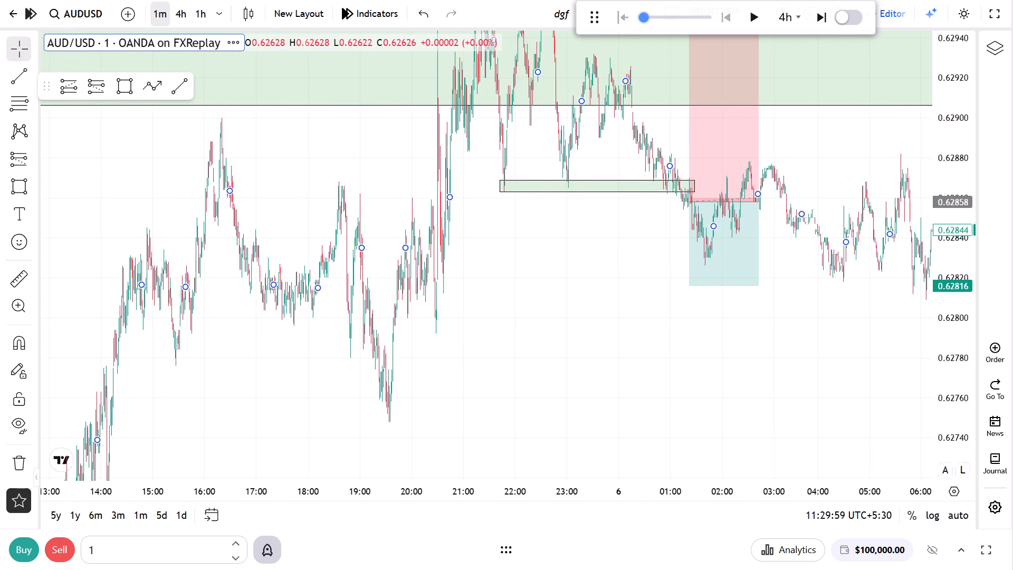
pyautogui.moveTo(869, 306); pyautogui.dragTo(452, 273)
pyautogui.moveTo(474, 278); pyautogui.dragTo(696, 170)
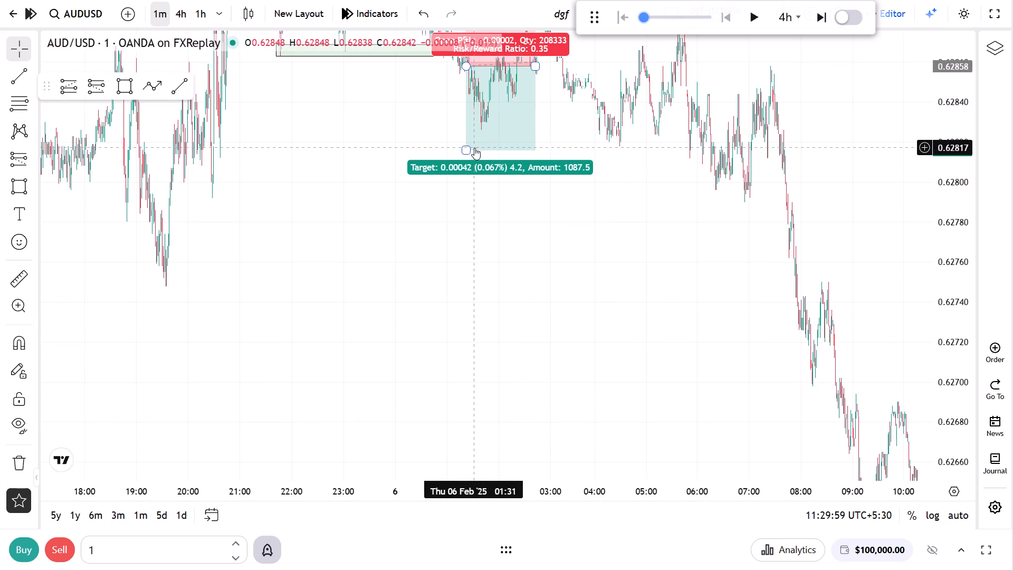
pyautogui.moveTo(468, 148); pyautogui.dragTo(458, 383)
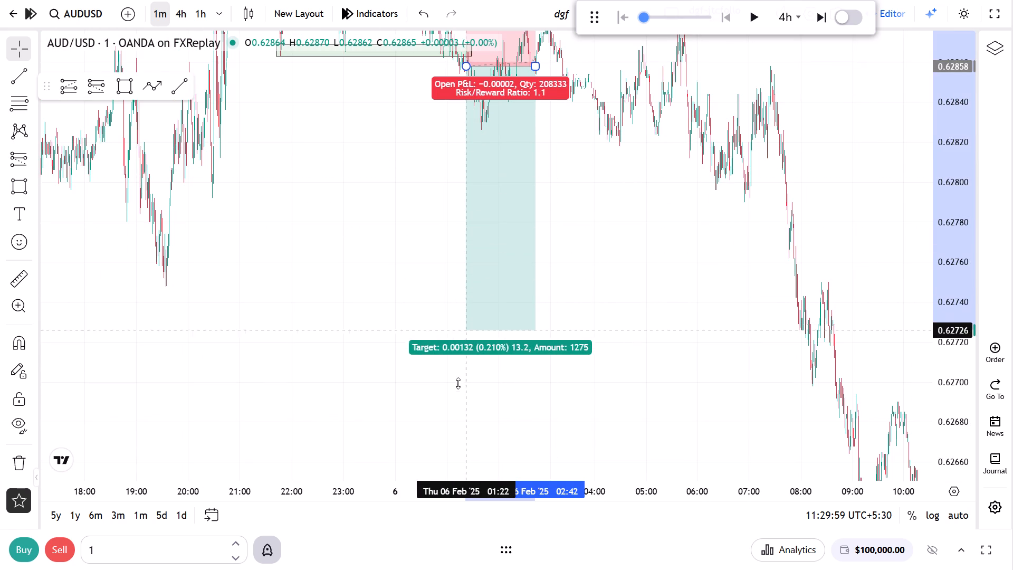
pyautogui.moveTo(458, 383); pyautogui.dragTo(458, 426)
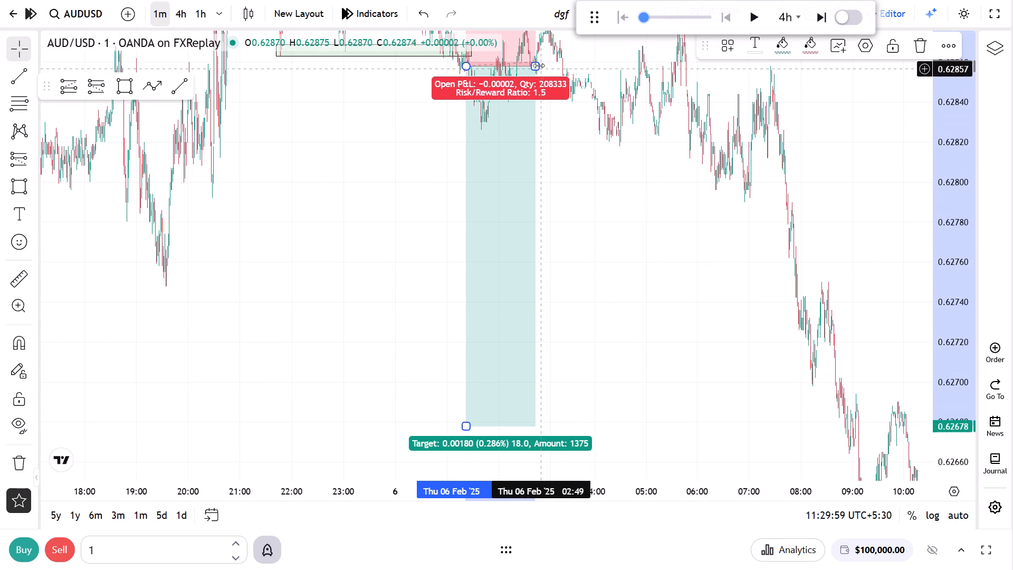
# Extend the short position in time so that it ends at about 08:54 on 6 February.
pyautogui.moveTo(537, 64); pyautogui.dragTo(635, 95)
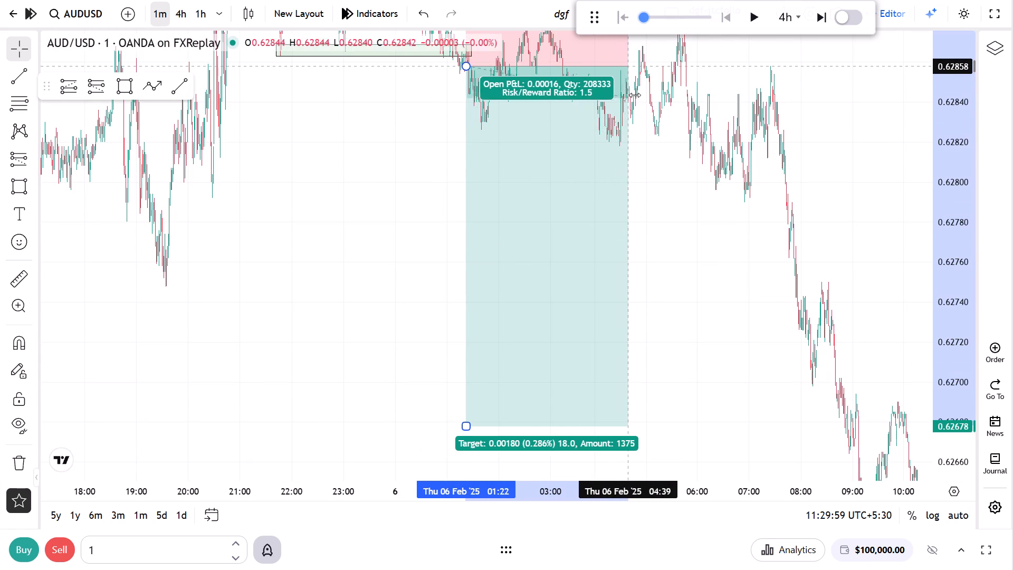
pyautogui.moveTo(635, 95); pyautogui.dragTo(703, 123)
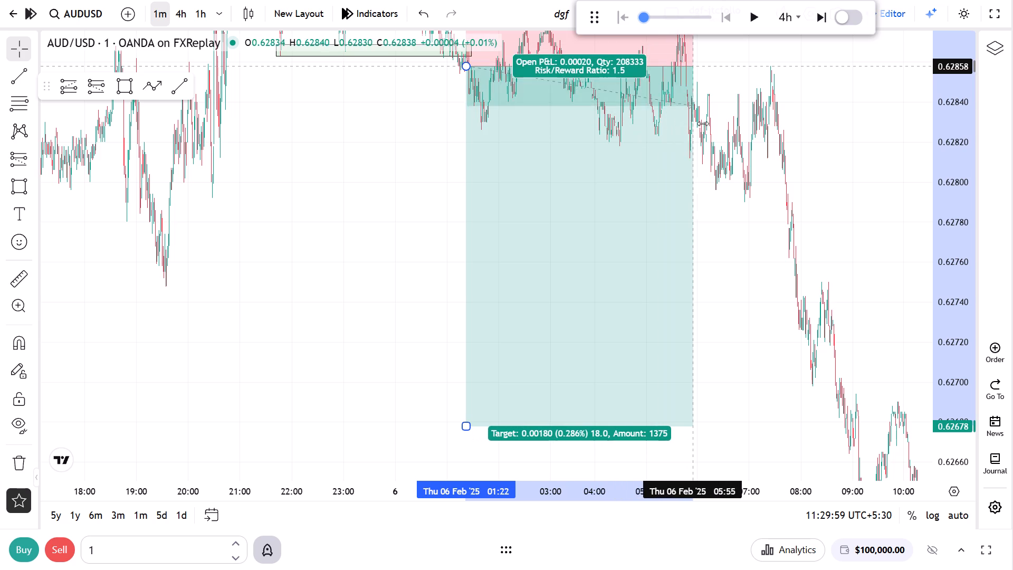
pyautogui.moveTo(703, 123); pyautogui.dragTo(775, 140)
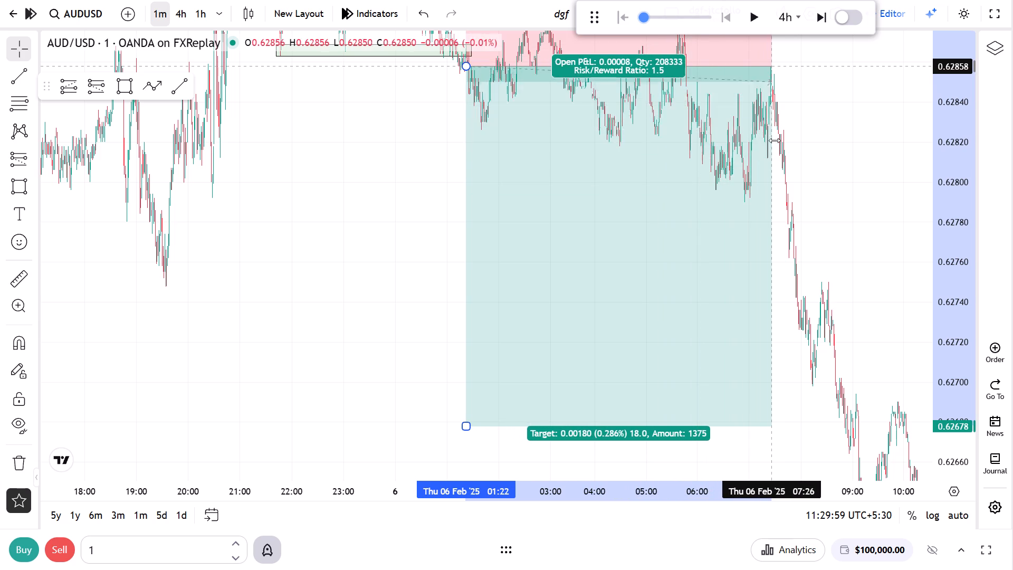
pyautogui.moveTo(775, 140); pyautogui.dragTo(801, 149)
pyautogui.moveTo(803, 70); pyautogui.dragTo(847, 70)
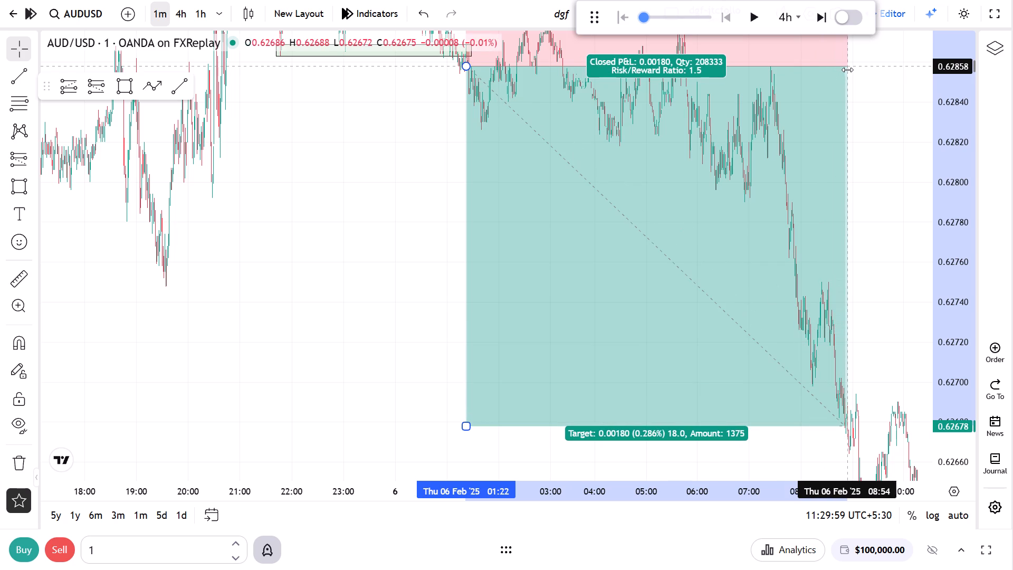
pyautogui.moveTo(847, 70); pyautogui.dragTo(848, 70)
# Return to the 4h chart and rescale it to bring the green zone and the early-February price into view.
pyautogui.moveTo(875, 127); pyautogui.dragTo(875, 203)
pyautogui.scroll(-2, 878, 203)
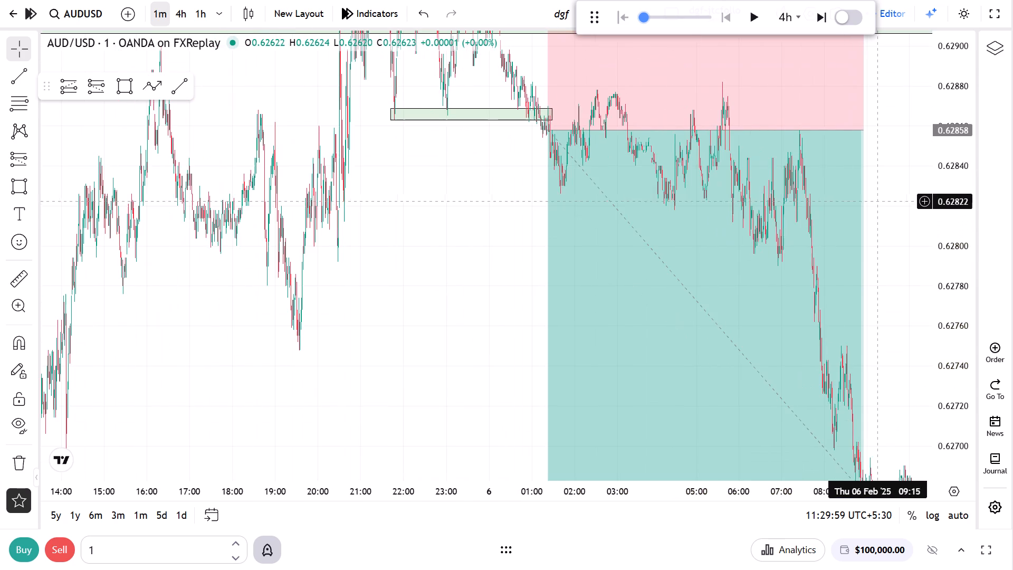
pyautogui.moveTo(963, 142); pyautogui.dragTo(933, 290)
pyautogui.click(188, 14)
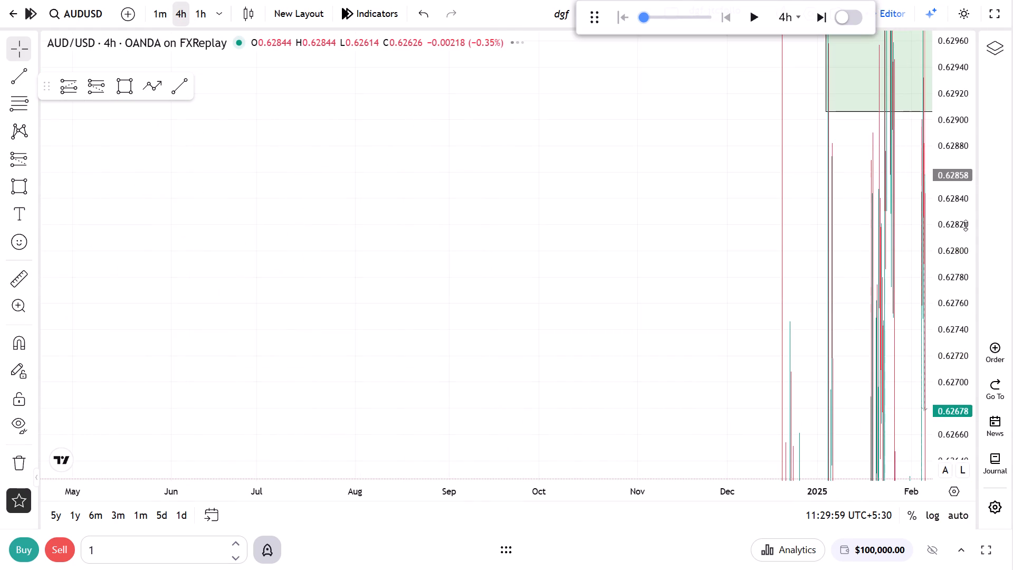
pyautogui.moveTo(966, 225); pyautogui.dragTo(947, 440)
pyautogui.scroll(13, 778, 405)
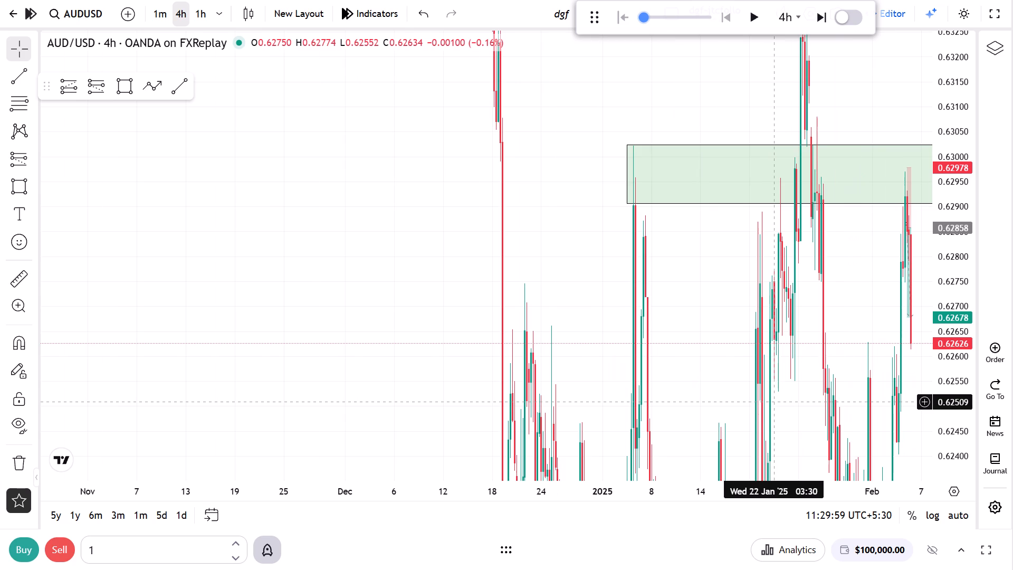
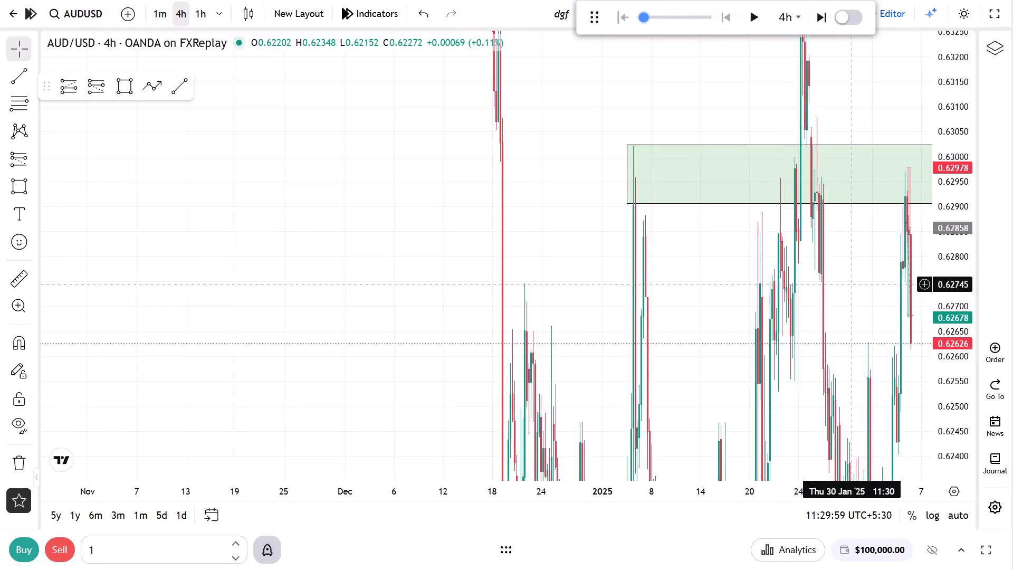
# Shorten the upper green zone so that it ends on 6 February, just past the short position.
pyautogui.moveTo(853, 284); pyautogui.dragTo(688, 290)
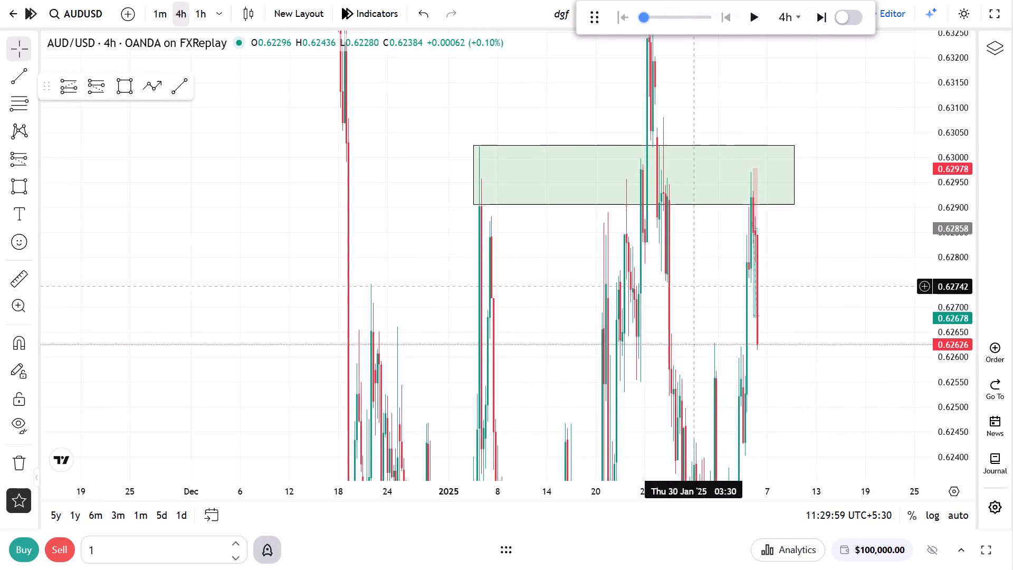
pyautogui.moveTo(944, 229); pyautogui.dragTo(954, 388)
pyautogui.scroll(5, 845, 399)
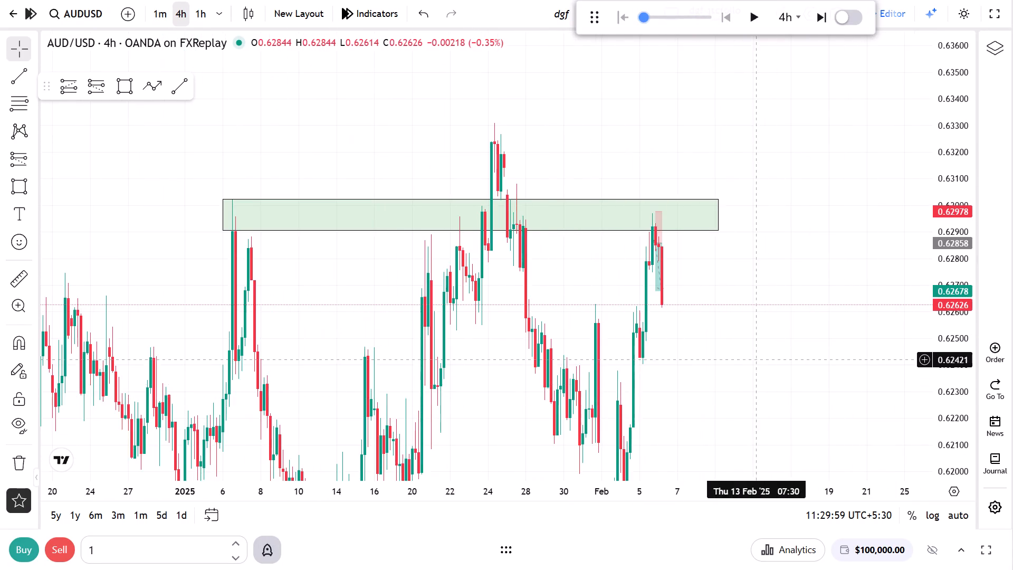
pyautogui.moveTo(752, 358); pyautogui.dragTo(863, 379)
pyautogui.moveTo(854, 369); pyautogui.dragTo(865, 267)
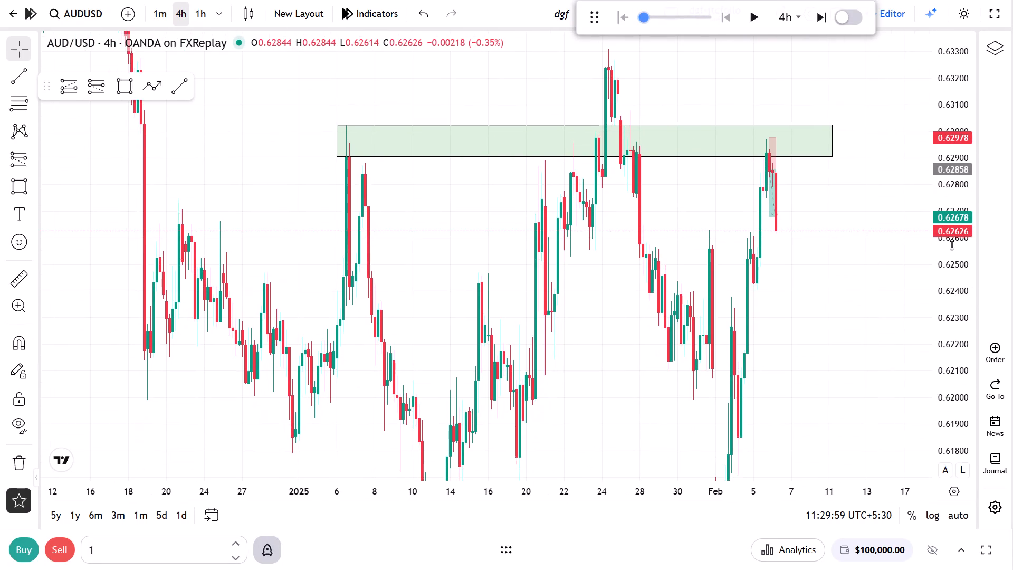
pyautogui.moveTo(954, 248); pyautogui.dragTo(956, 284)
pyautogui.moveTo(829, 154); pyautogui.dragTo(780, 159)
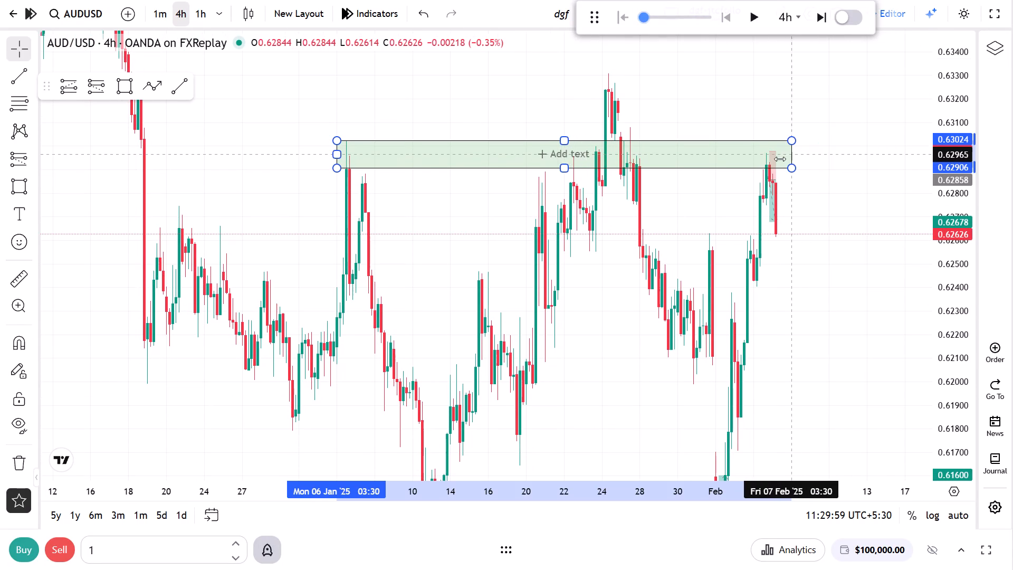
pyautogui.moveTo(780, 159); pyautogui.dragTo(779, 159)
pyautogui.click(869, 308)
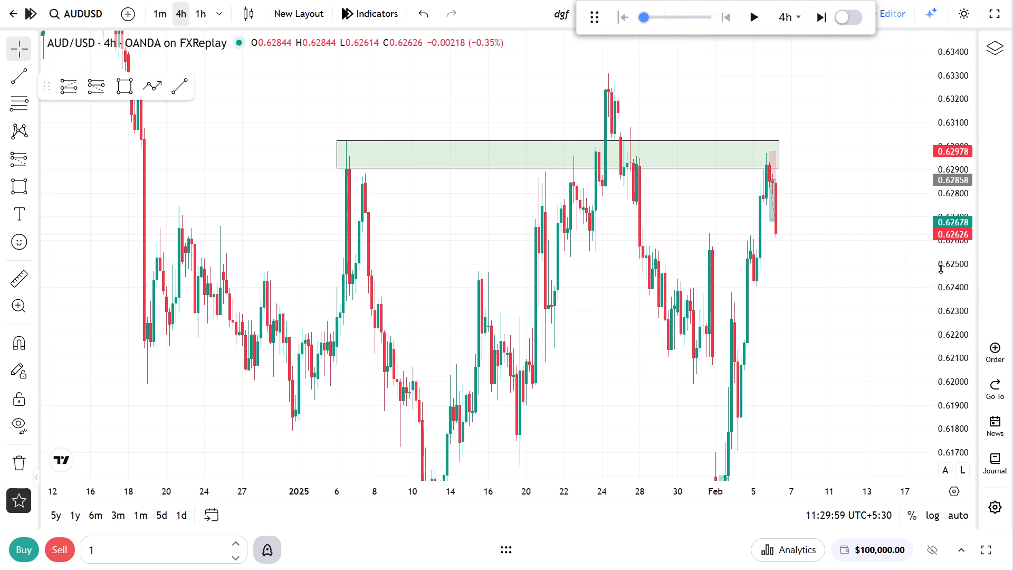
# Run the replay forward in 4h steps and pause it at 15:29 on 18 February.
pyautogui.moveTo(942, 269); pyautogui.dragTo(944, 305)
pyautogui.moveTo(885, 302); pyautogui.dragTo(882, 232)
pyautogui.click(754, 27)
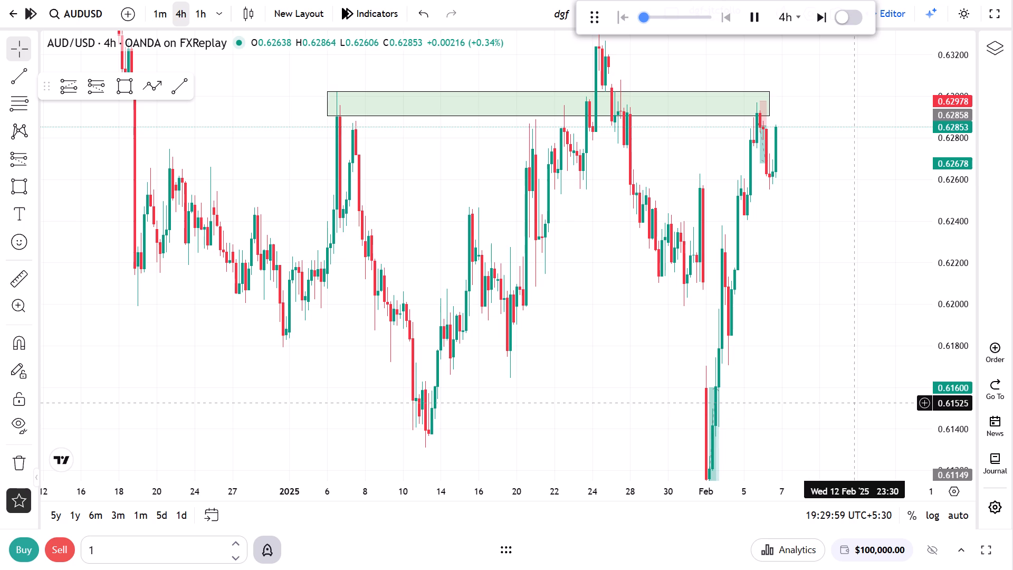
pyautogui.moveTo(826, 237); pyautogui.dragTo(845, 310)
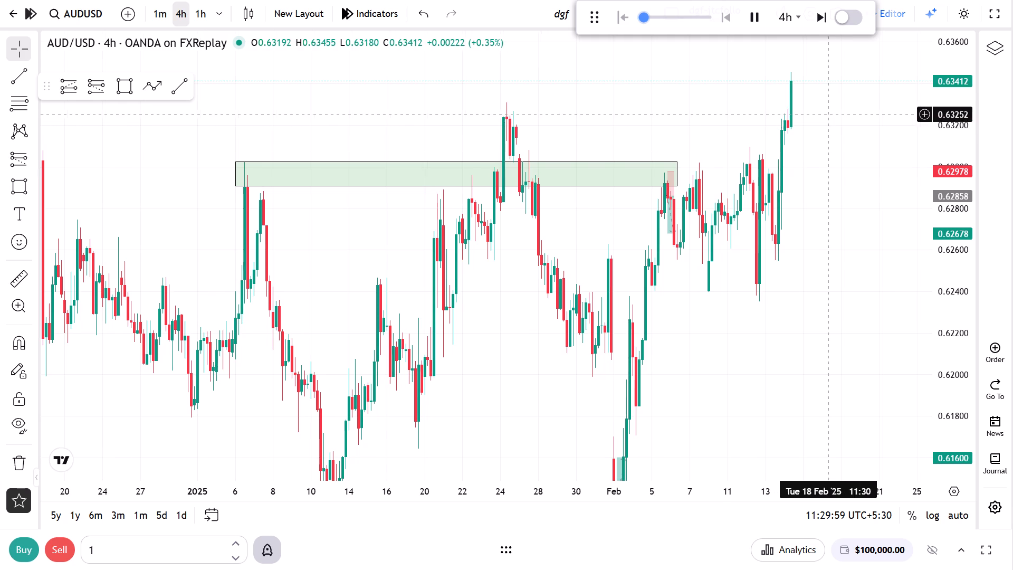
pyautogui.moveTo(836, 102); pyautogui.dragTo(840, 189)
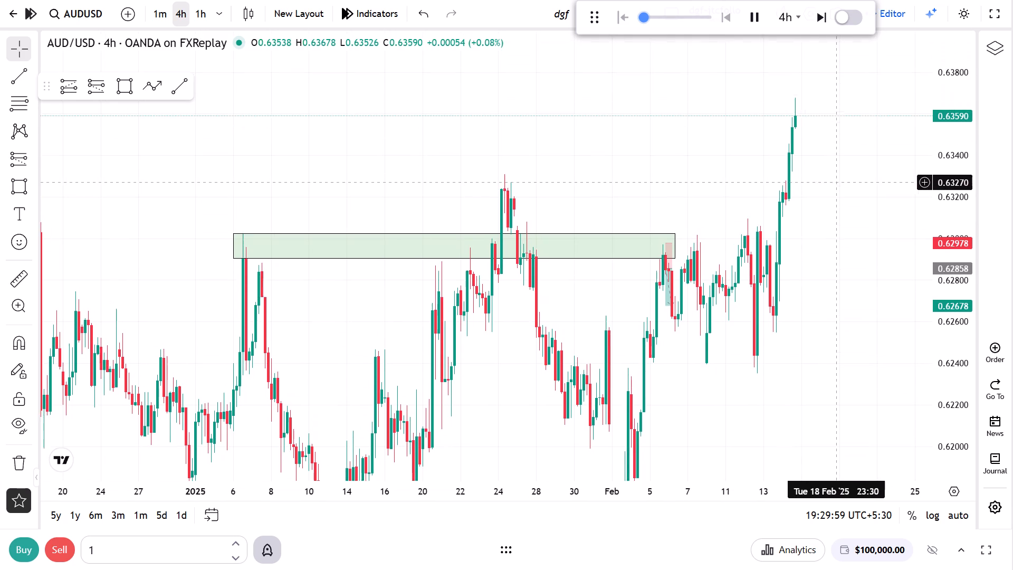
pyautogui.moveTo(840, 189); pyautogui.dragTo(840, 193)
pyautogui.scroll(3, 808, 202)
pyautogui.moveTo(782, 166); pyautogui.dragTo(797, 193)
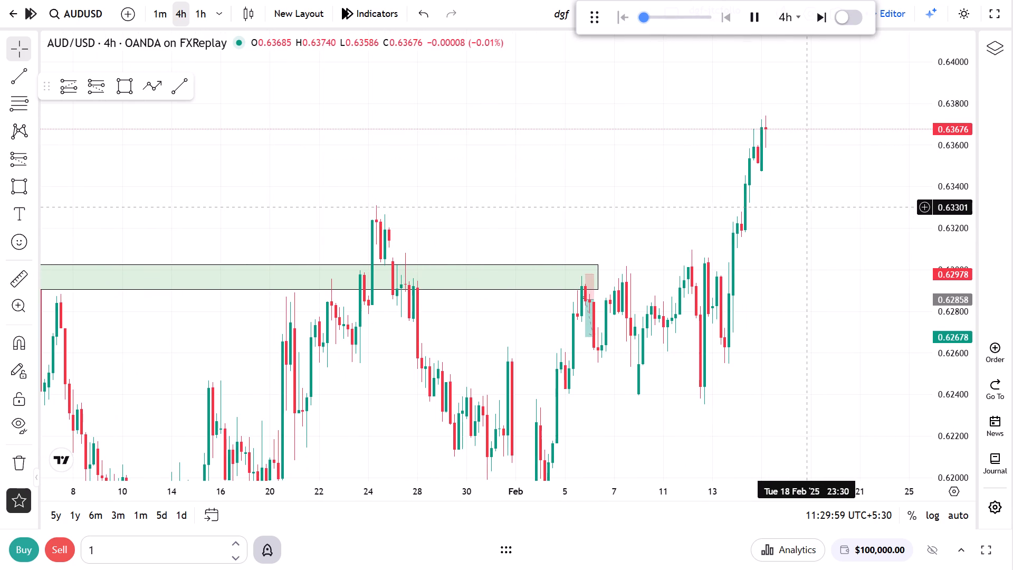
pyautogui.moveTo(808, 207); pyautogui.dragTo(840, 228)
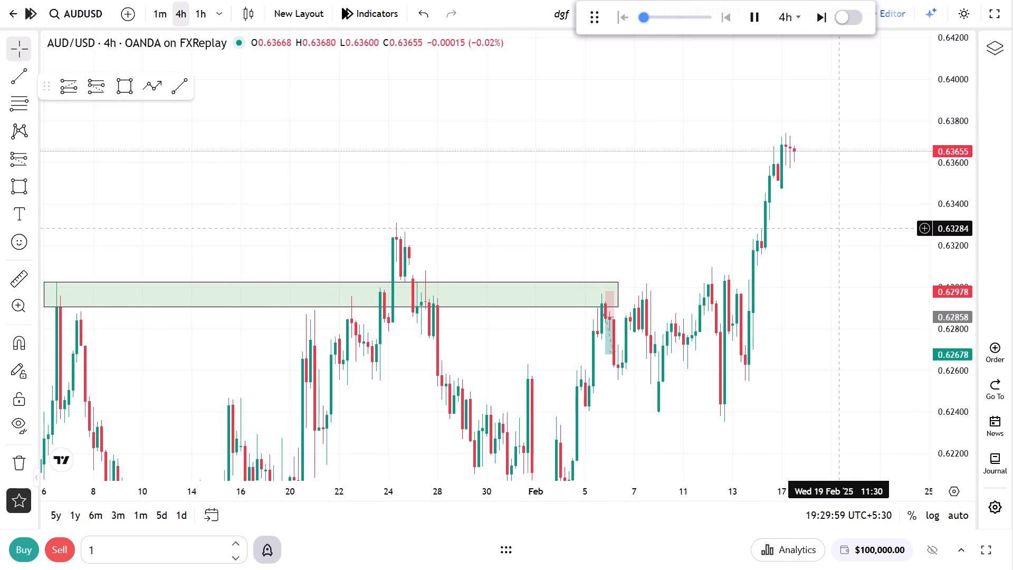
pyautogui.scroll(-1, 840, 227)
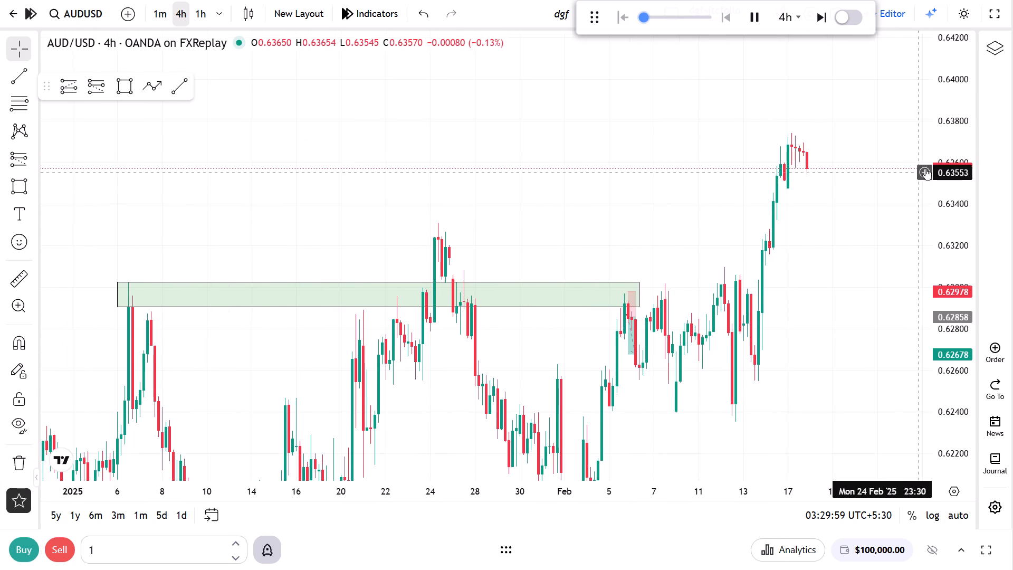
pyautogui.moveTo(955, 153); pyautogui.dragTo(952, 165)
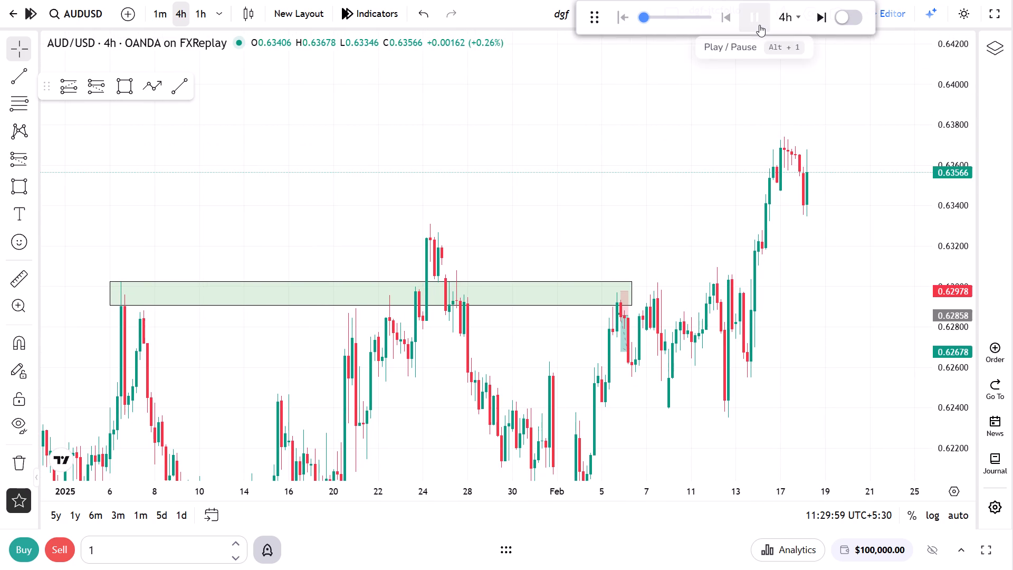
pyautogui.click(759, 25)
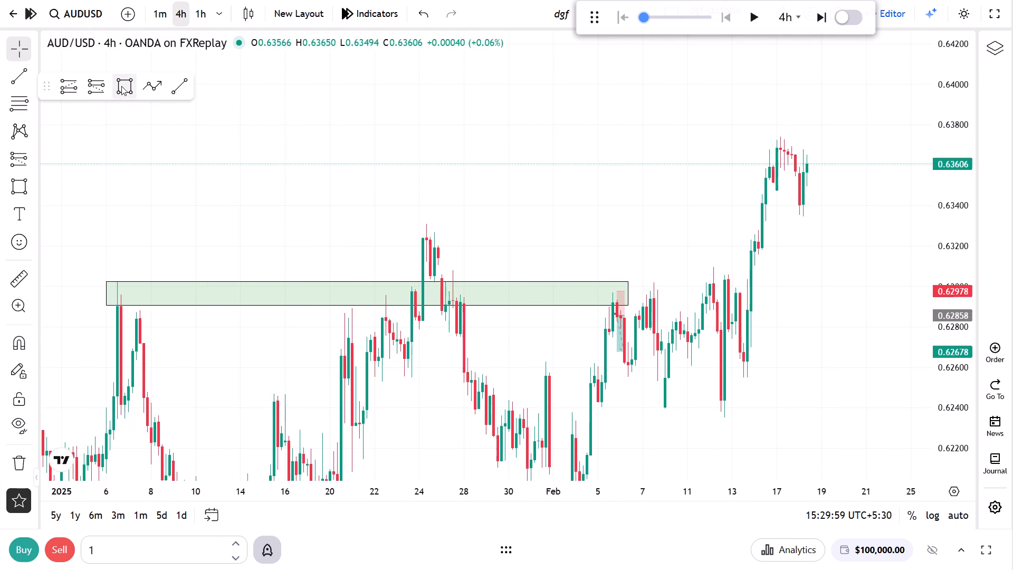
# Draw a rectangle zone over the late-January high from 23 January to about 19 February, between 0.63238 and 0.63306.
pyautogui.click(121, 86)
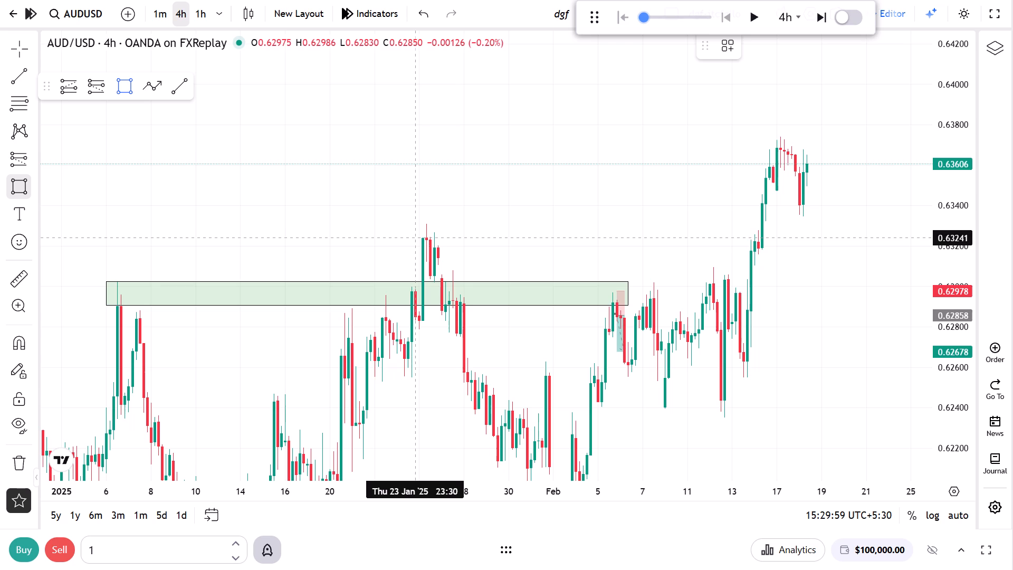
pyautogui.click(417, 238)
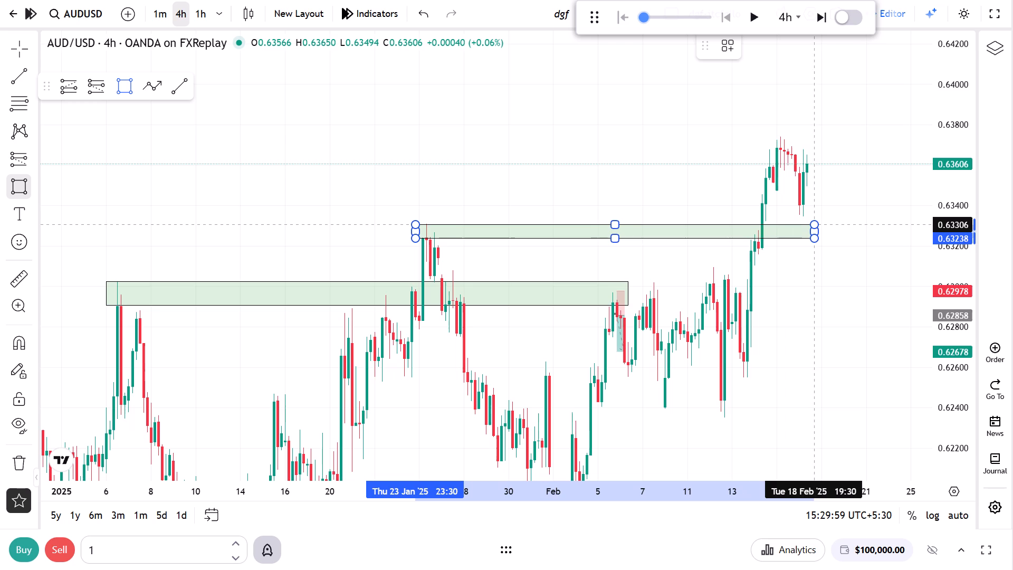
pyautogui.click(837, 224)
pyautogui.click(809, 278)
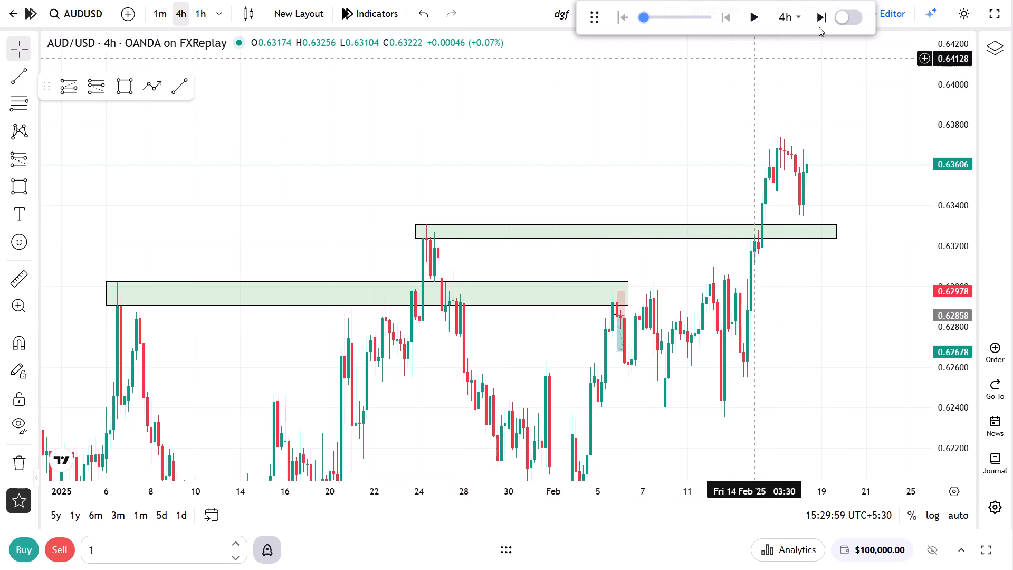
# Run the replay forward until price drops to the new zone, pausing at 07:29 on 20 February.
pyautogui.click(765, 21)
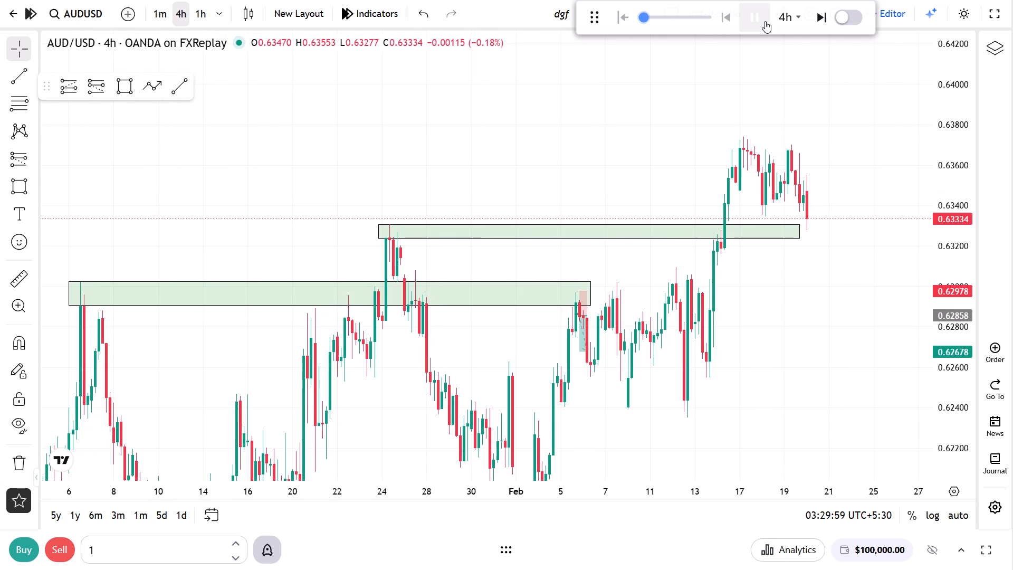
pyautogui.click(765, 21)
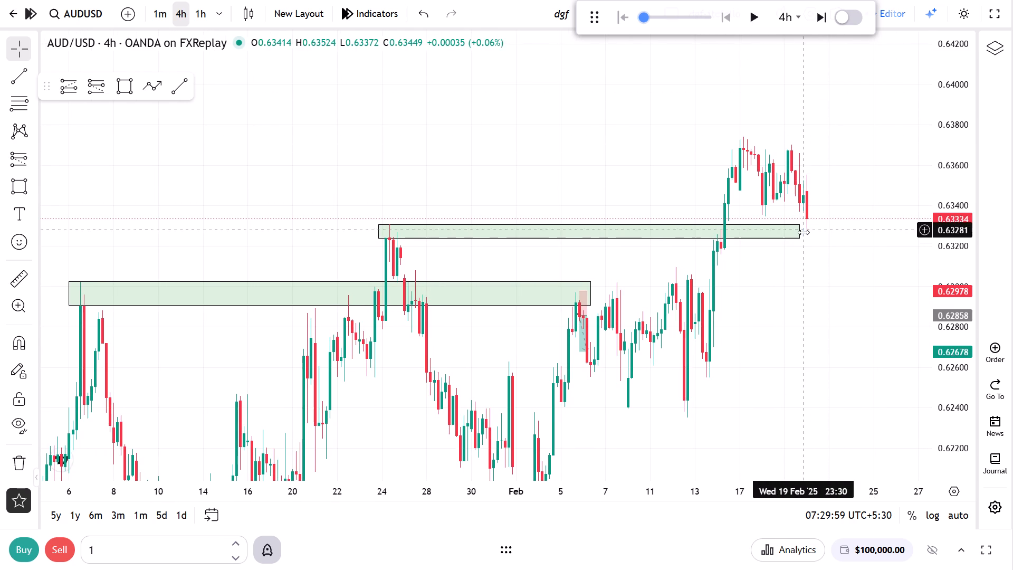
# Extend the new zone in time past the current candle, to about 22 February.
pyautogui.moveTo(801, 233); pyautogui.dragTo(859, 233)
pyautogui.click(790, 266)
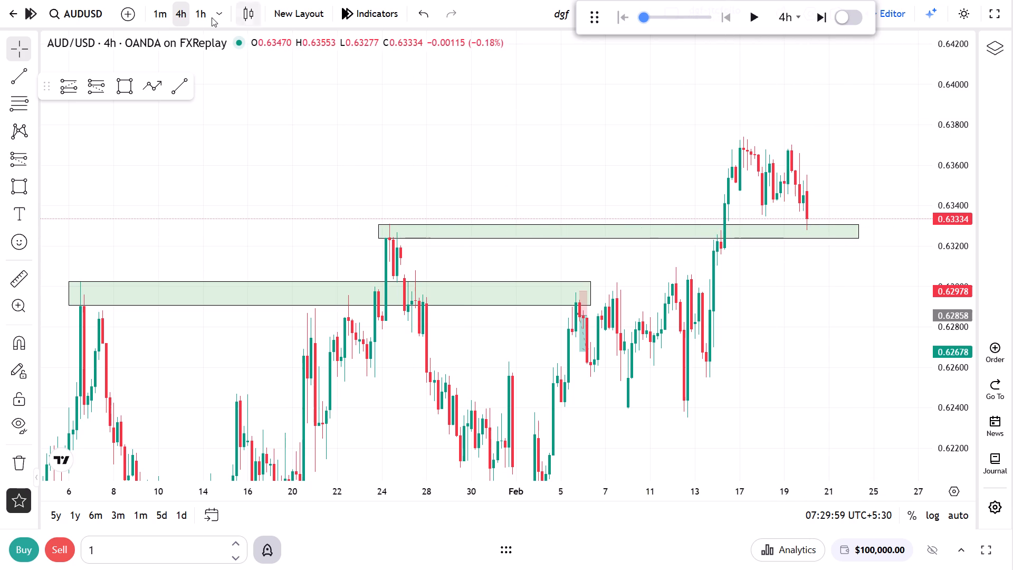
# Switch to the 1m chart and set the replay step to 1h.
pyautogui.click(157, 12)
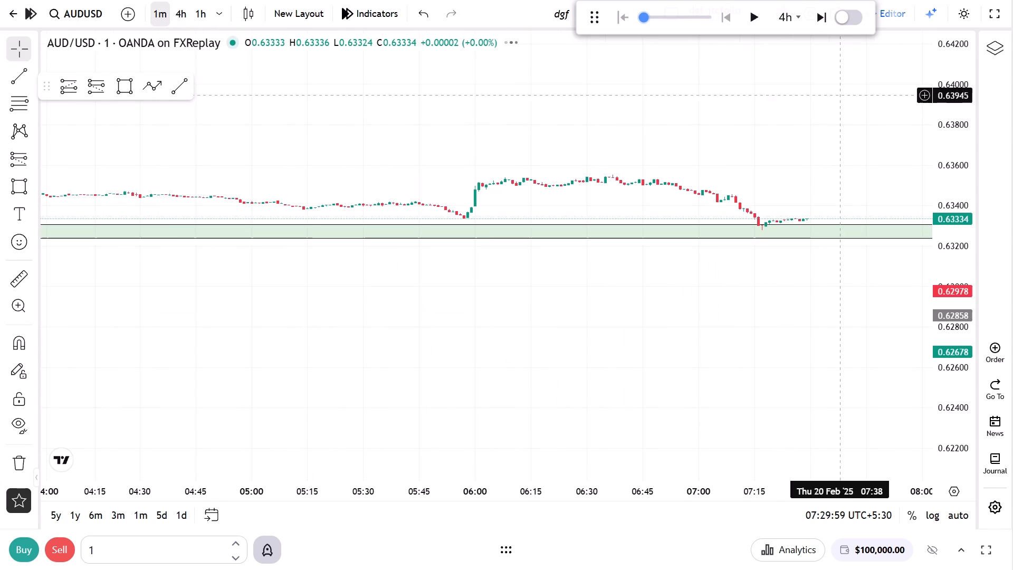
pyautogui.click(800, 18)
pyautogui.scroll(-2, 787, 193)
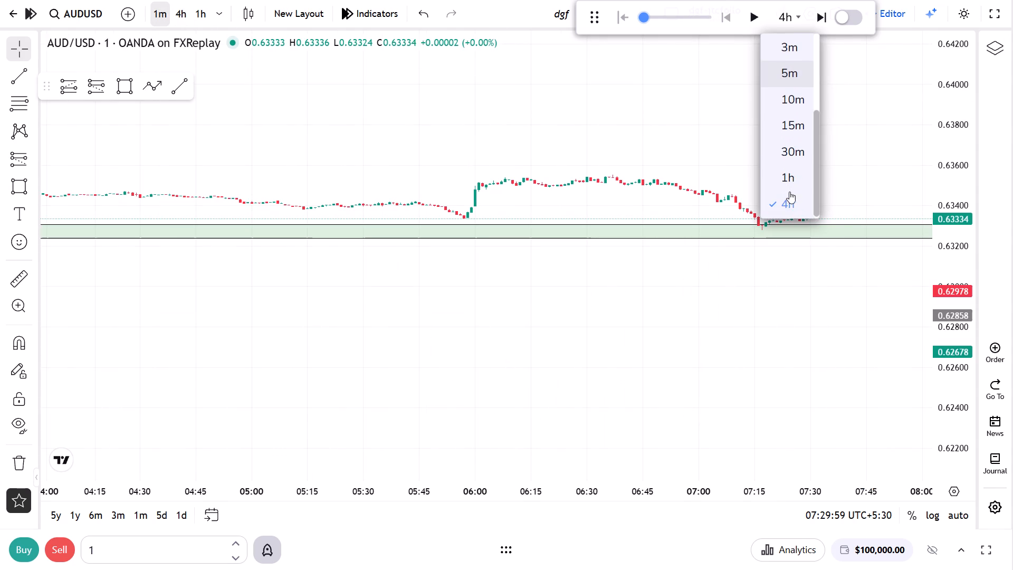
pyautogui.click(794, 186)
# Advance the replay by one hour to 08:29 on 20 February, with the 1m chart enlarged around the zone.
pyautogui.moveTo(771, 297); pyautogui.dragTo(666, 328)
pyautogui.scroll(-7, 654, 315)
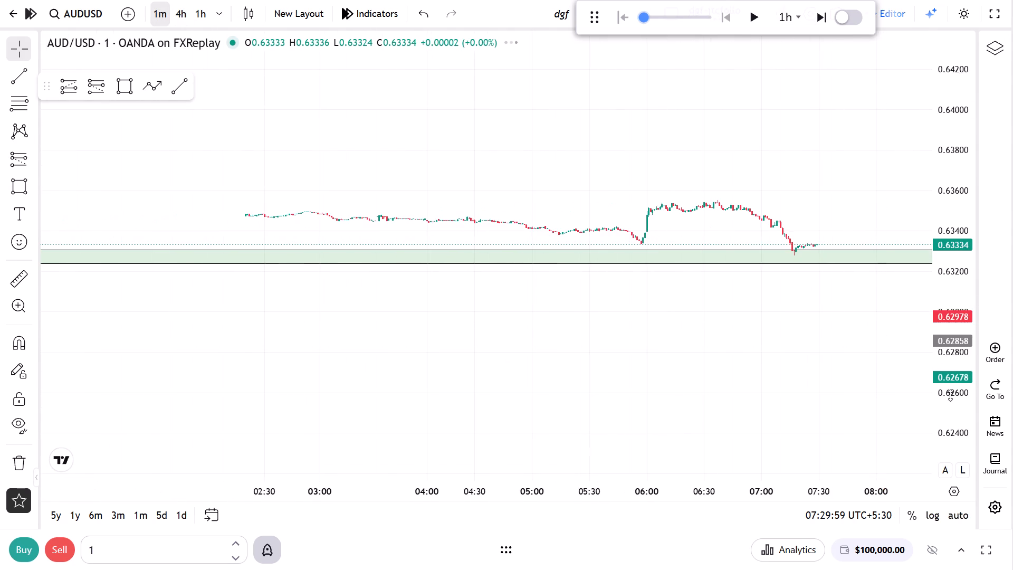
pyautogui.moveTo(953, 402); pyautogui.dragTo(989, 16)
pyautogui.moveTo(905, 147); pyautogui.dragTo(844, 248)
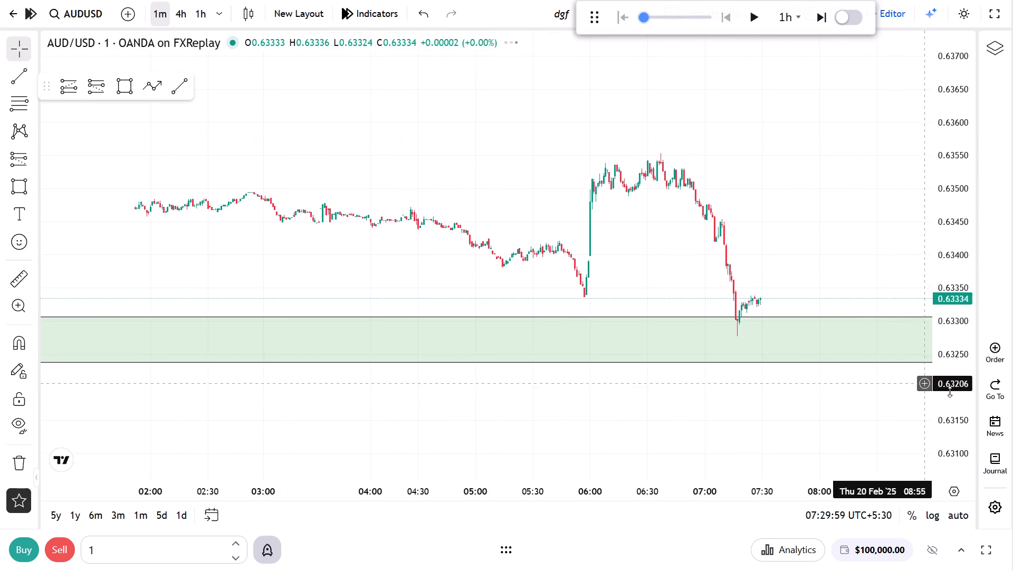
pyautogui.moveTo(950, 392); pyautogui.dragTo(963, 194)
pyautogui.moveTo(832, 240); pyautogui.dragTo(674, 175)
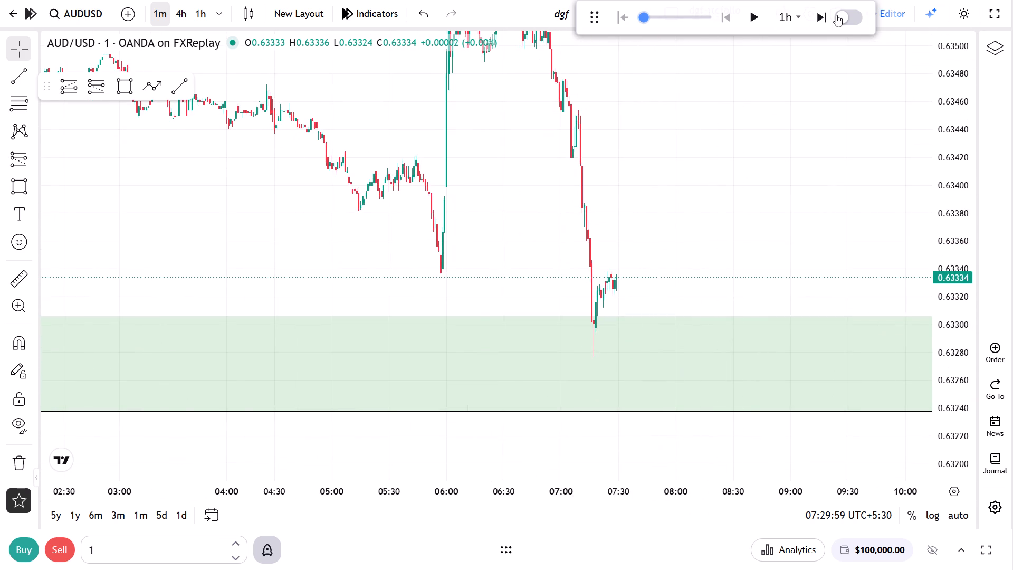
pyautogui.click(823, 17)
# Plot a long position at 08:21 on 20 February with entry at 0.63524 and stop at 0.63325.
pyautogui.moveTo(635, 217); pyautogui.dragTo(797, 374)
pyautogui.moveTo(778, 362); pyautogui.dragTo(829, 281)
pyautogui.scroll(2, 768, 315)
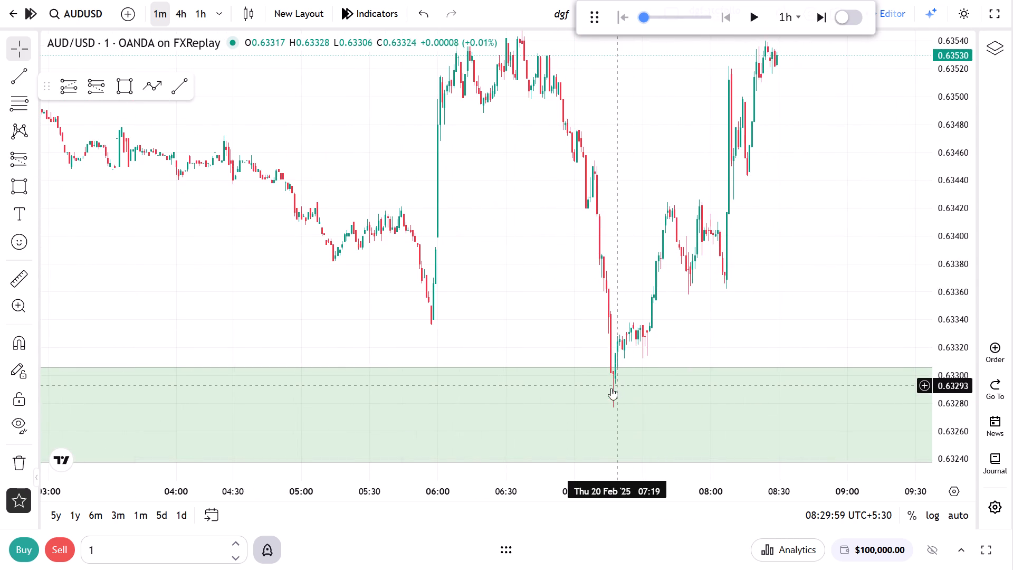
pyautogui.scroll(2, 609, 388)
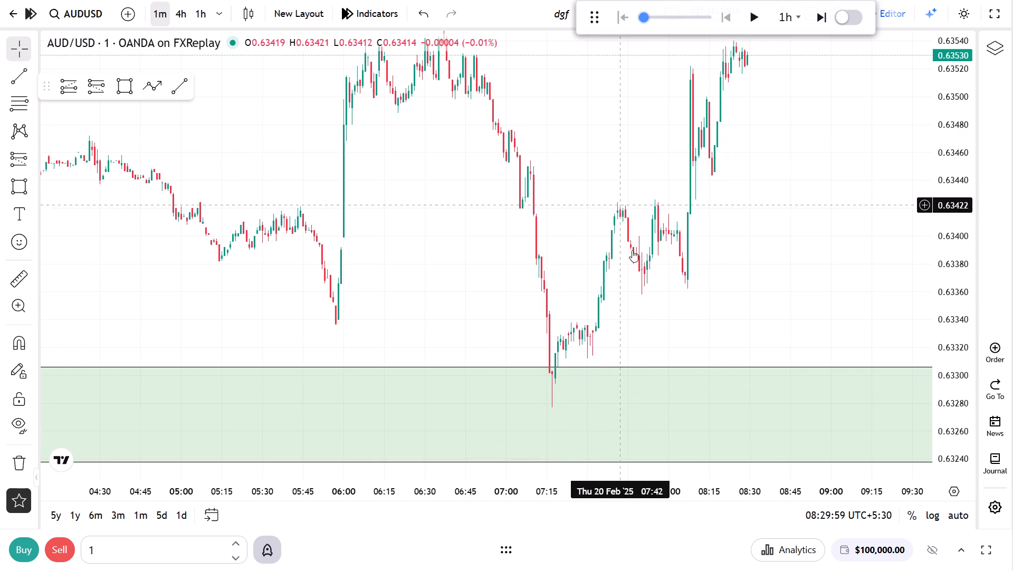
pyautogui.moveTo(726, 198); pyautogui.dragTo(730, 222)
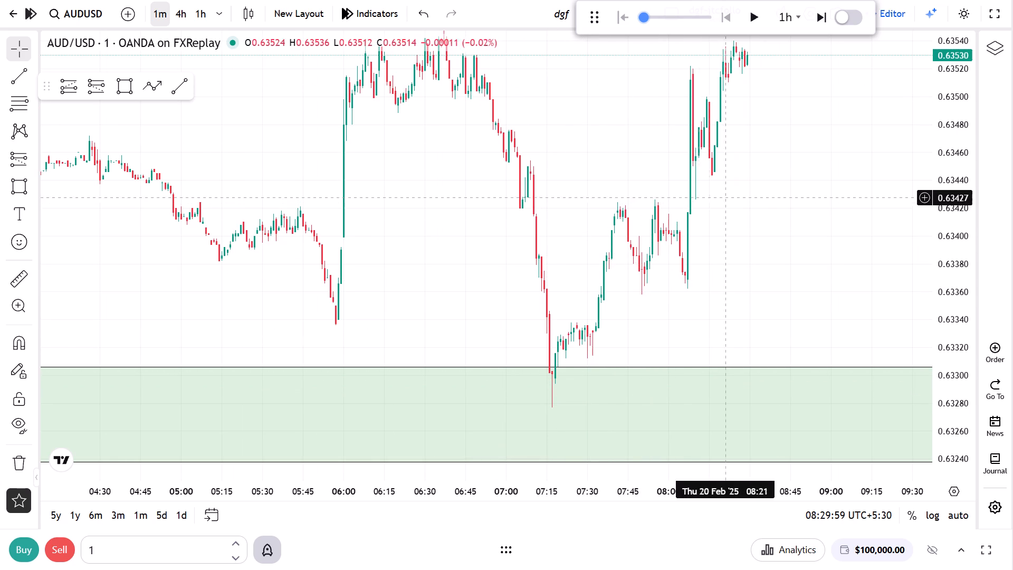
pyautogui.moveTo(730, 222); pyautogui.dragTo(730, 279)
pyautogui.scroll(4, 761, 260)
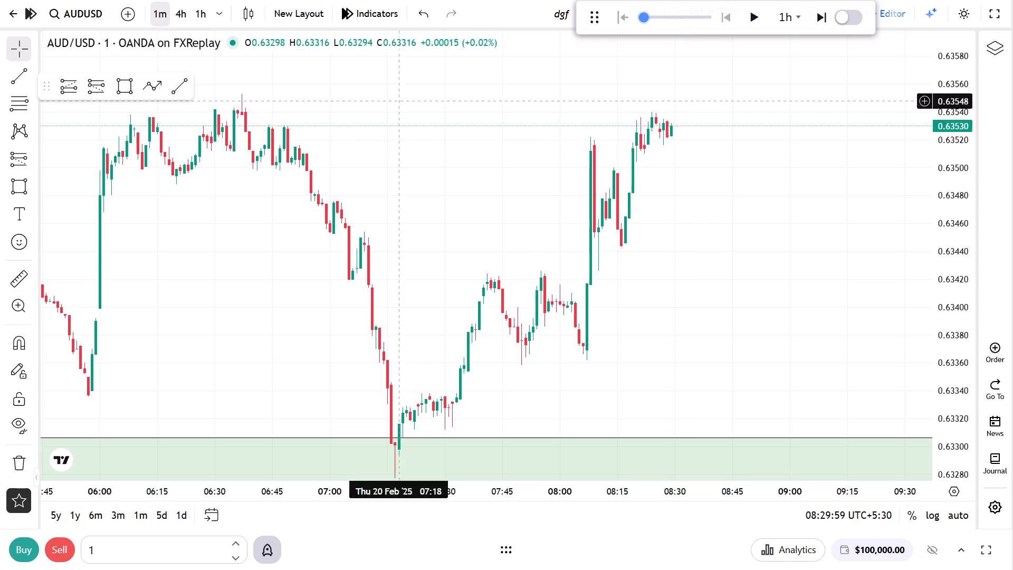
pyautogui.click(72, 91)
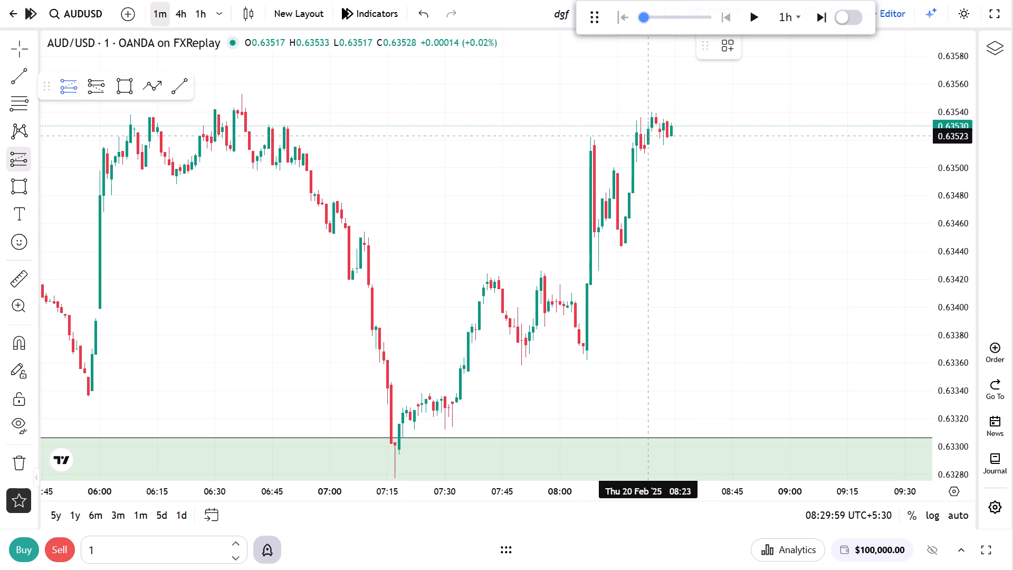
pyautogui.click(639, 135)
pyautogui.moveTo(644, 214); pyautogui.dragTo(644, 215)
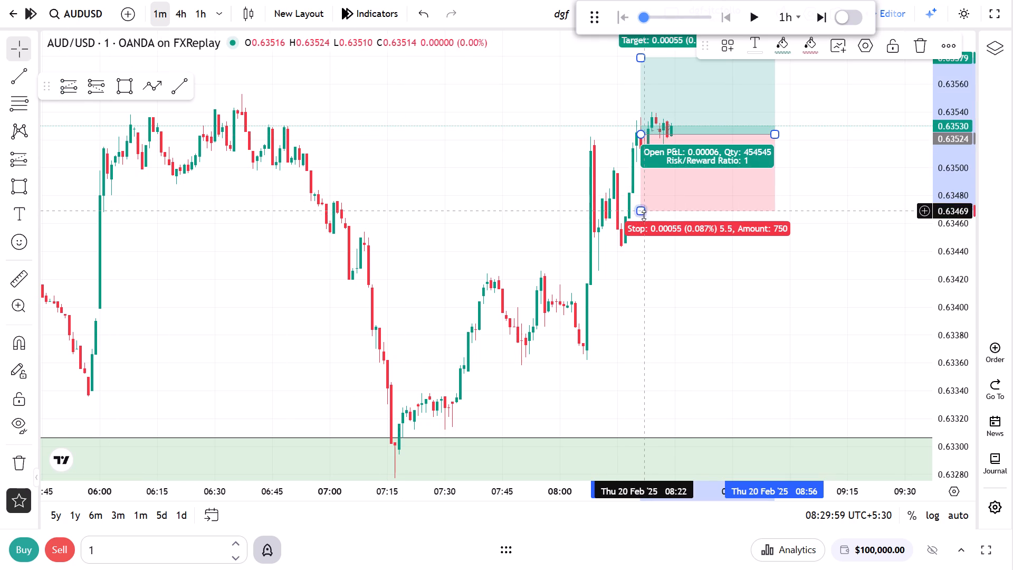
pyautogui.moveTo(644, 215); pyautogui.dragTo(636, 373)
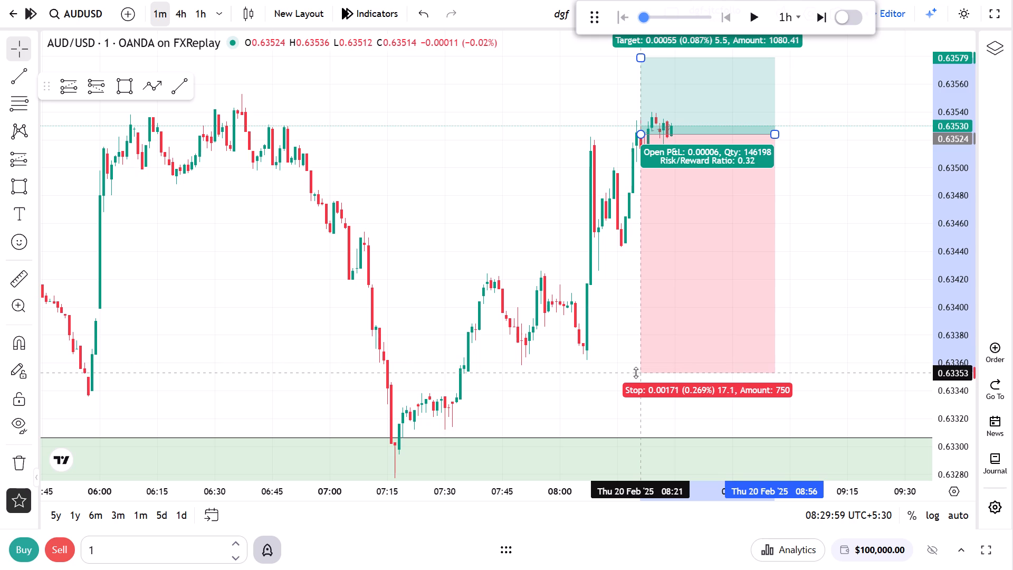
pyautogui.moveTo(636, 373); pyautogui.dragTo(633, 377)
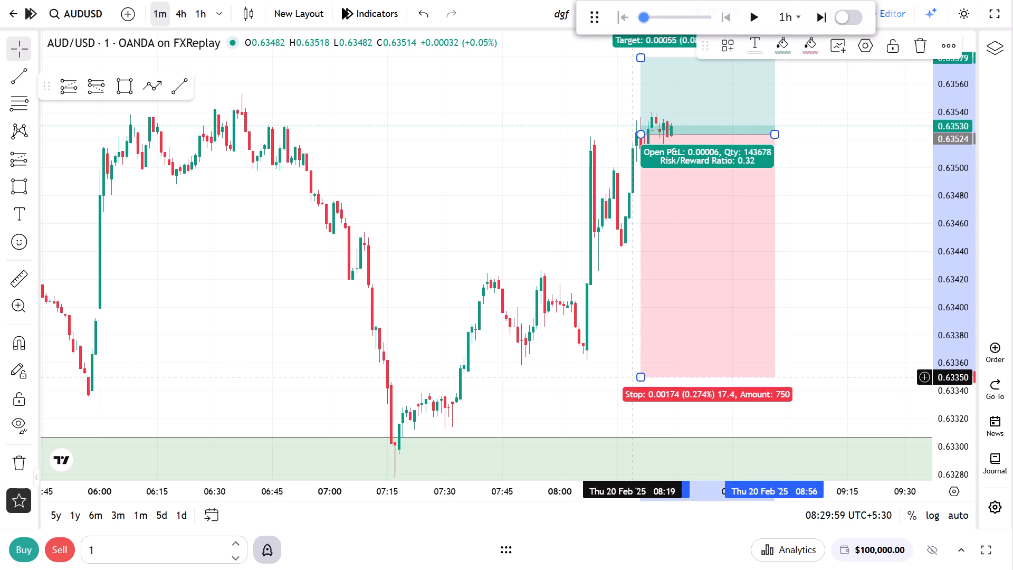
pyautogui.moveTo(635, 376); pyautogui.dragTo(620, 411)
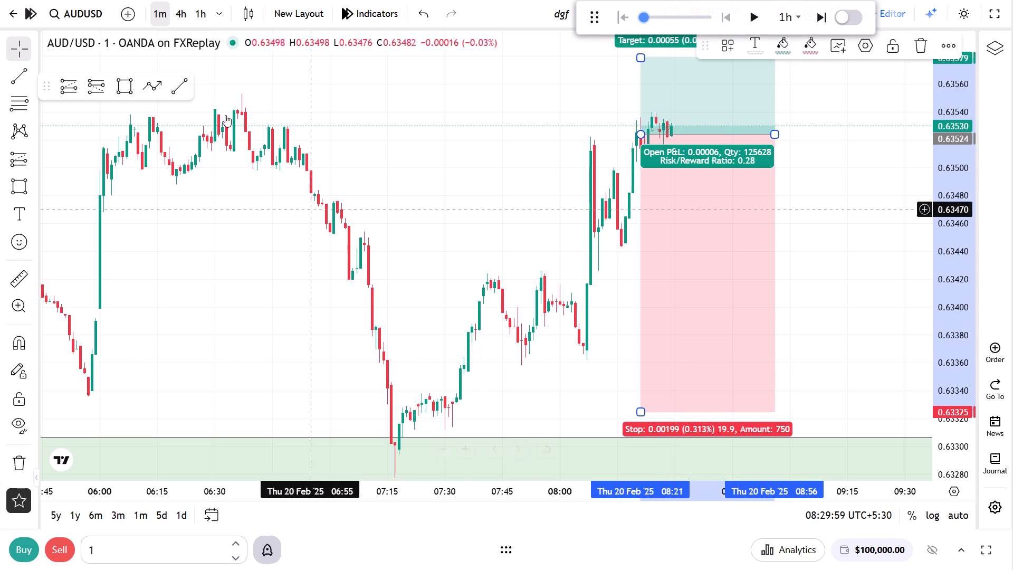
# Switch to the 1h chart to view the long position against the wider price structure.
pyautogui.click(177, 17)
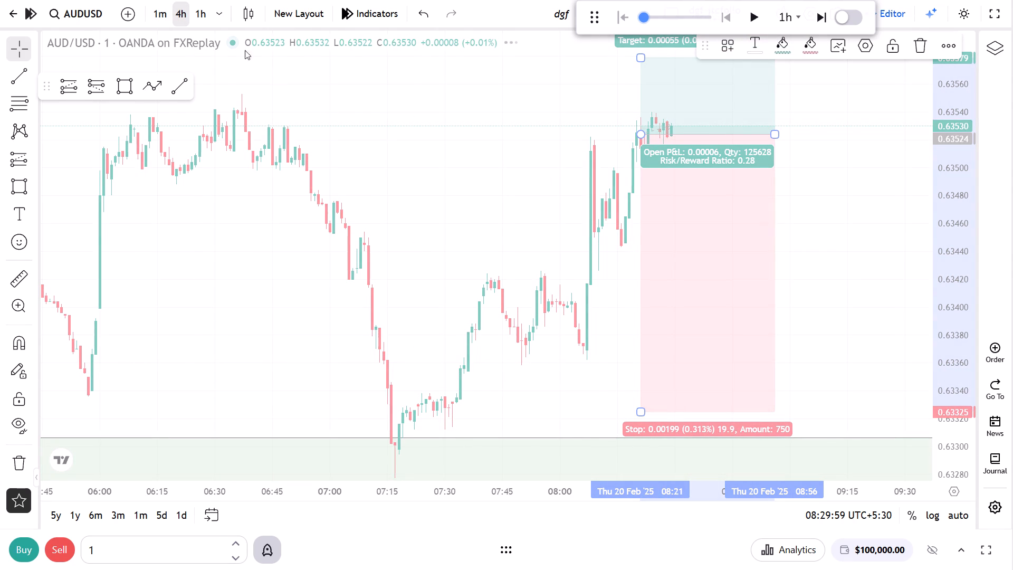
pyautogui.click(207, 11)
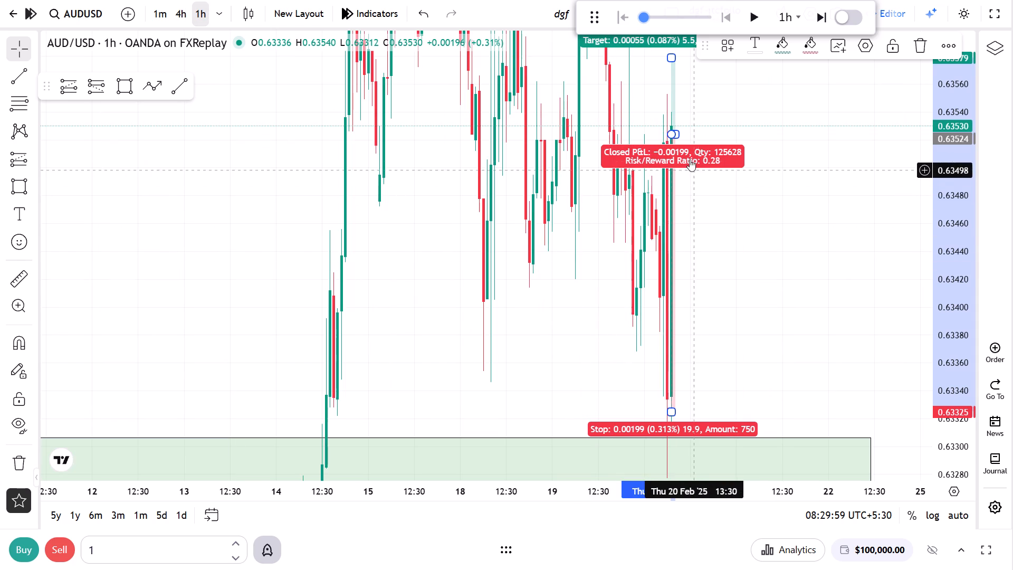
# Widen the long position to 09:30 on 21 February and raise its target to 0.63822 for a 1.5 risk/reward ratio.
pyautogui.moveTo(680, 134); pyautogui.dragTo(769, 132)
pyautogui.moveTo(959, 105); pyautogui.dragTo(933, 333)
pyautogui.moveTo(861, 273); pyautogui.dragTo(839, 336)
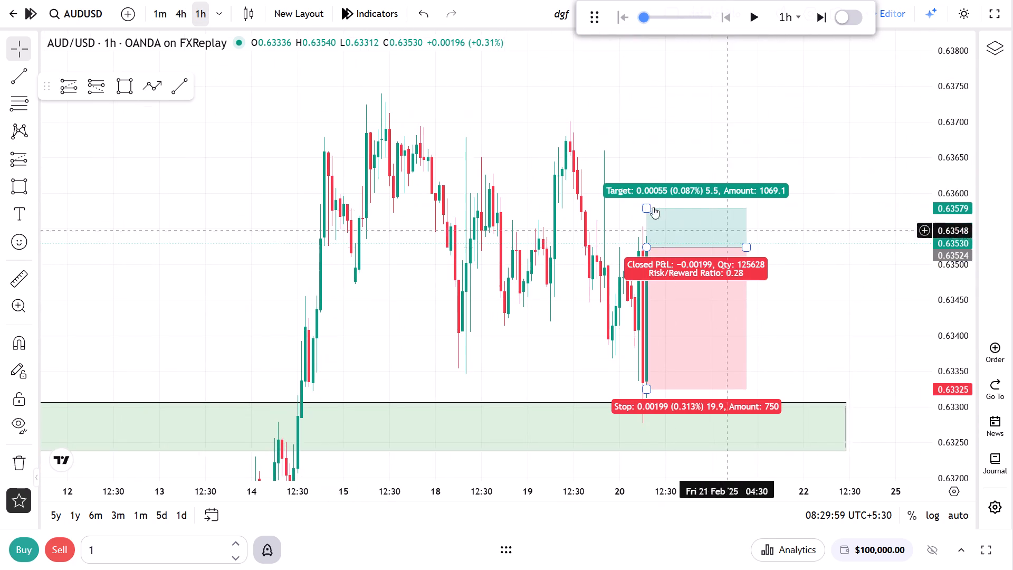
pyautogui.moveTo(648, 207); pyautogui.dragTo(638, 58)
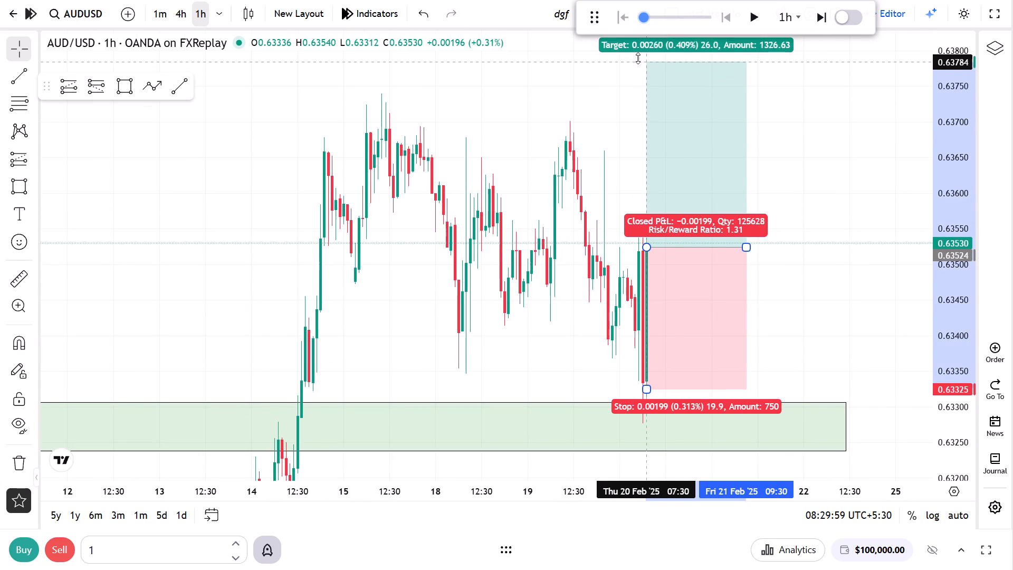
pyautogui.moveTo(638, 58); pyautogui.dragTo(645, 37)
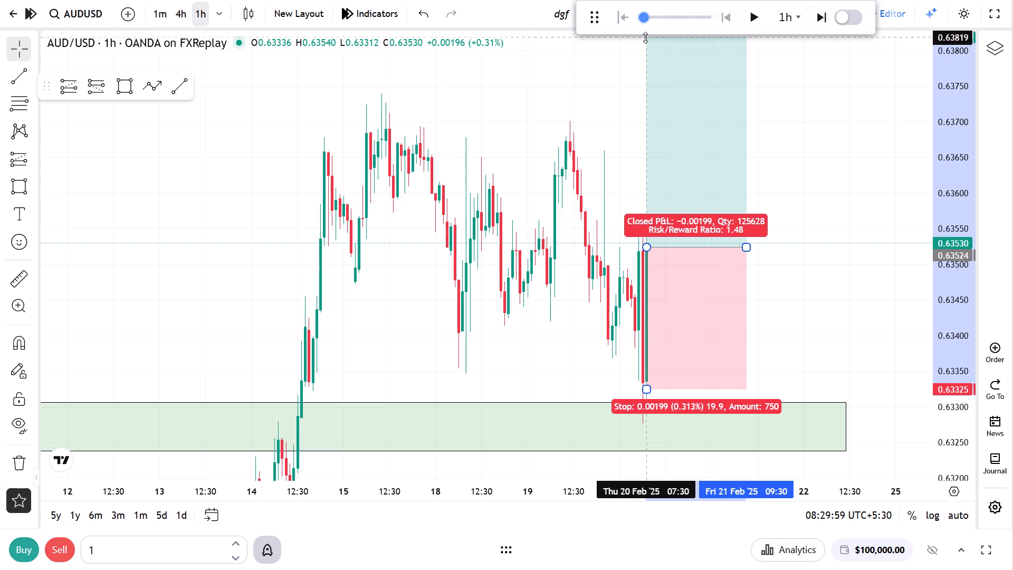
pyautogui.moveTo(645, 37); pyautogui.dragTo(645, 35)
pyautogui.moveTo(789, 138); pyautogui.dragTo(795, 172)
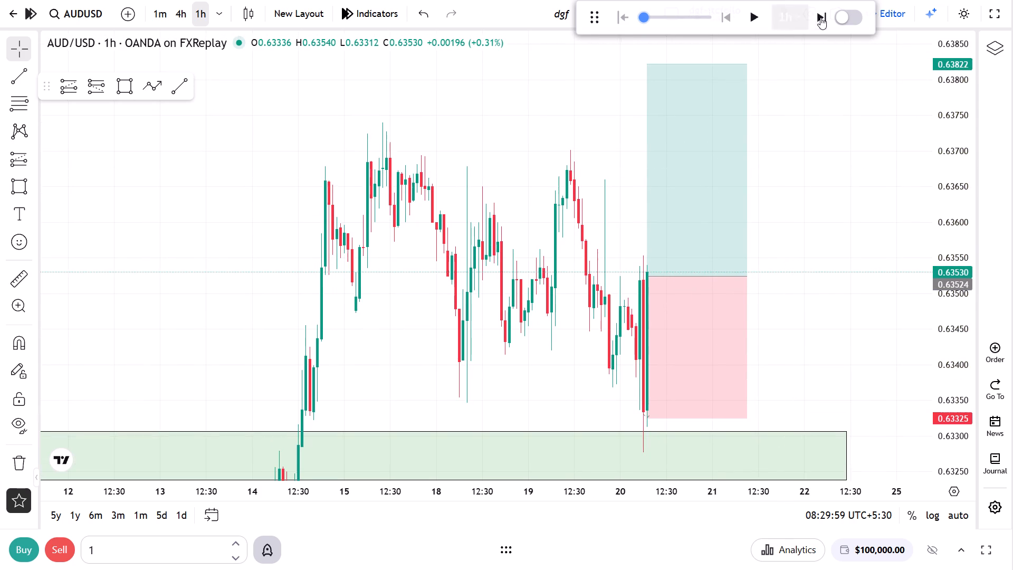
# Advance the 1h replay hour by hour to 19:29 on 20 February, following price toward the long position's target.
pyautogui.click(820, 17)
pyautogui.click(820, 17)
pyautogui.click(820, 17)
pyautogui.click(820, 17)
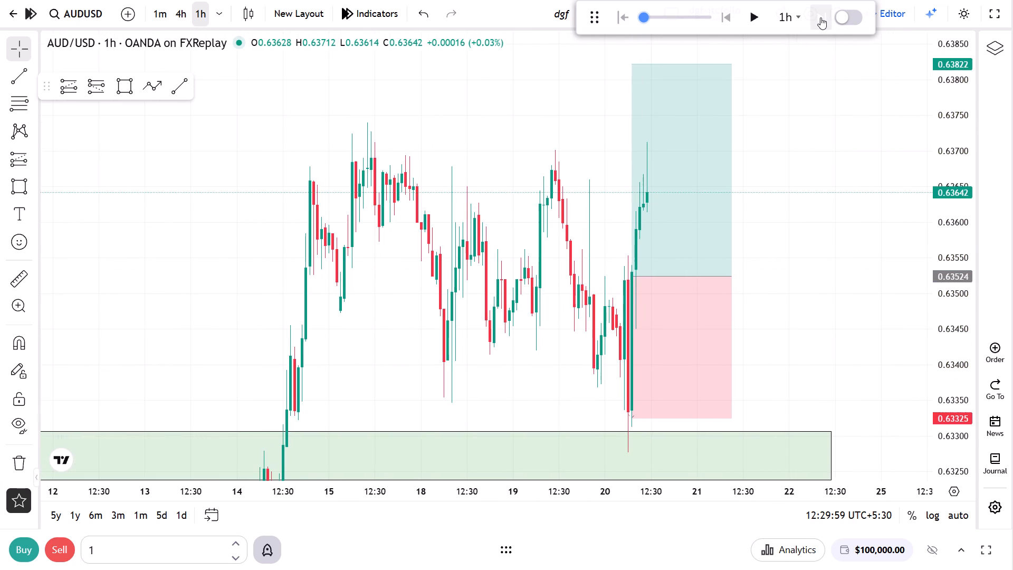
pyautogui.click(820, 17)
pyautogui.click(820, 17)
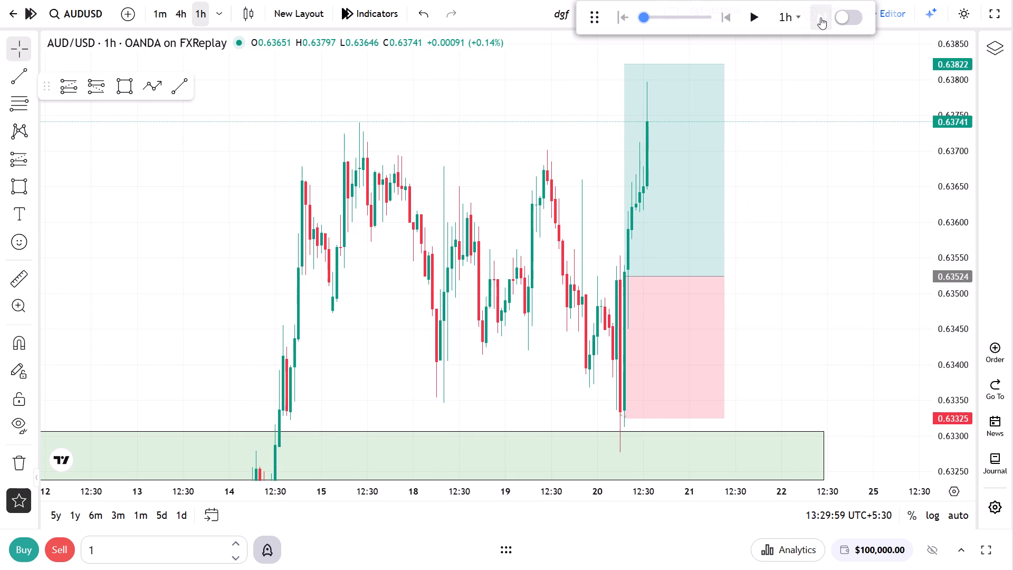
pyautogui.click(820, 17)
pyautogui.click(820, 17)
pyautogui.click(820, 17)
pyautogui.click(820, 17)
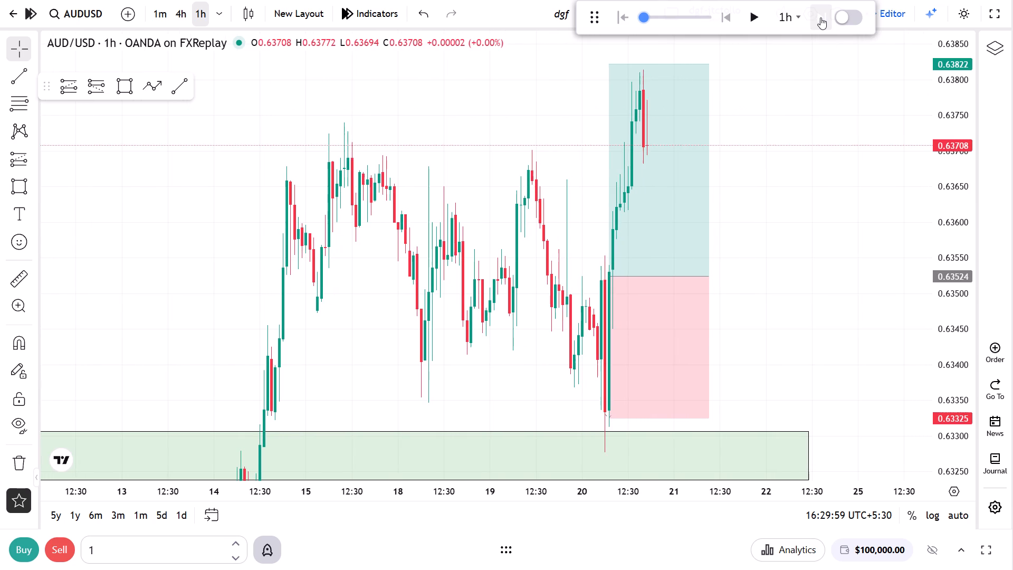
pyautogui.click(820, 17)
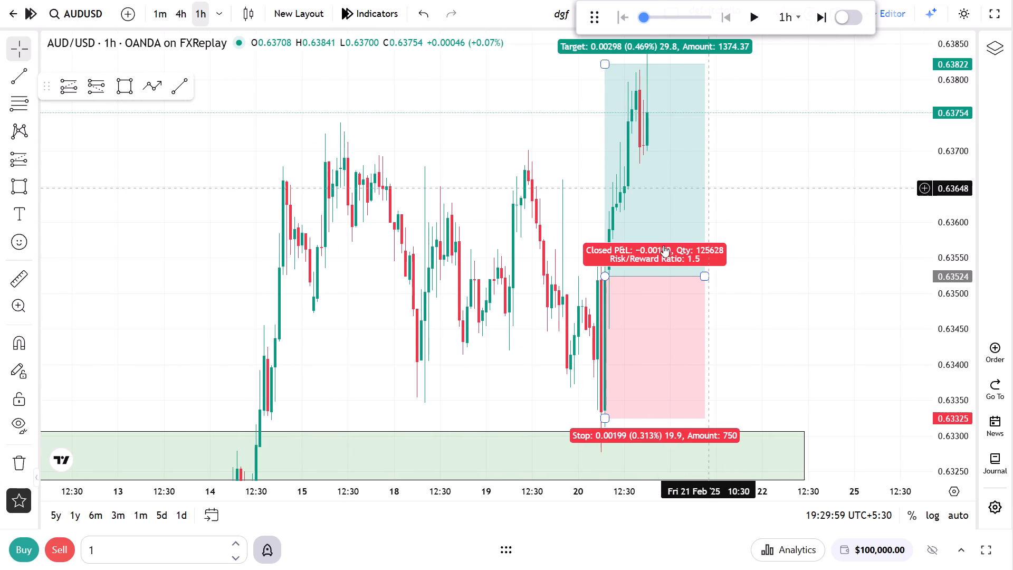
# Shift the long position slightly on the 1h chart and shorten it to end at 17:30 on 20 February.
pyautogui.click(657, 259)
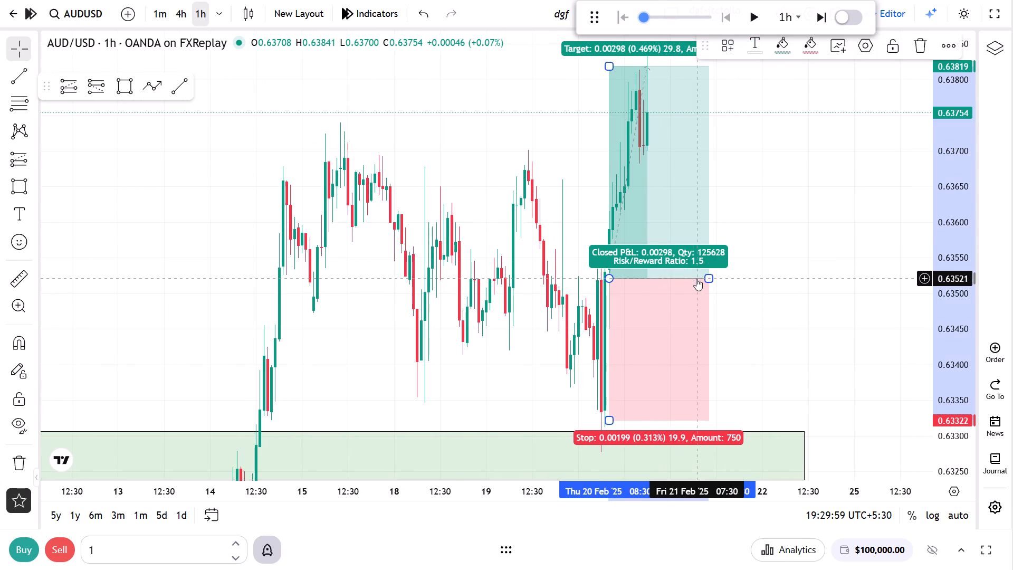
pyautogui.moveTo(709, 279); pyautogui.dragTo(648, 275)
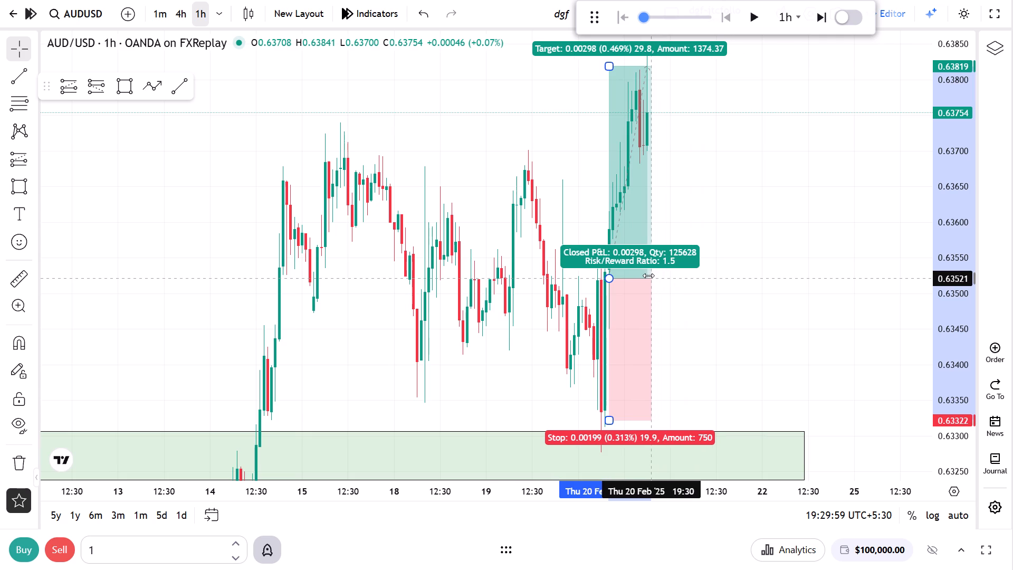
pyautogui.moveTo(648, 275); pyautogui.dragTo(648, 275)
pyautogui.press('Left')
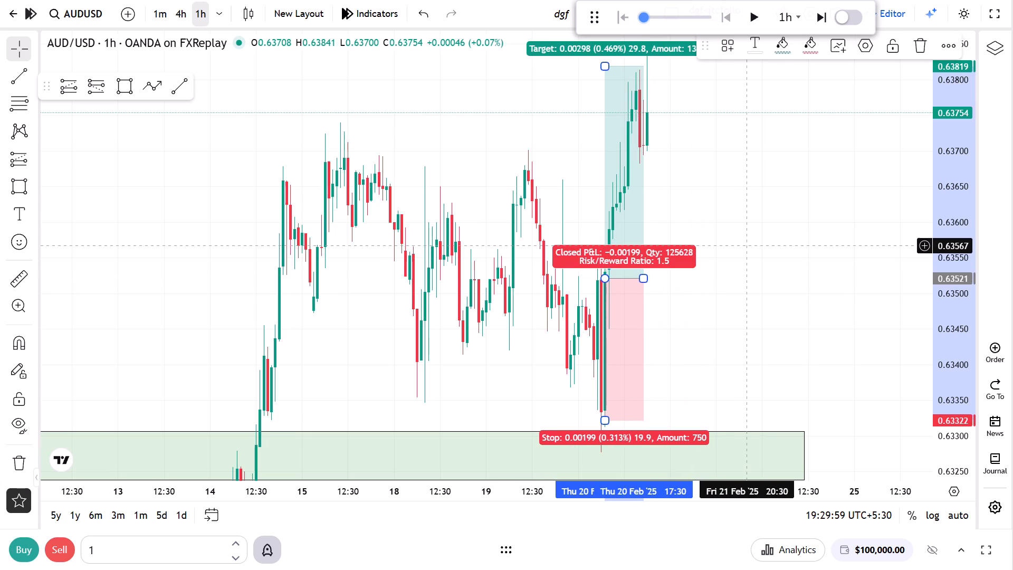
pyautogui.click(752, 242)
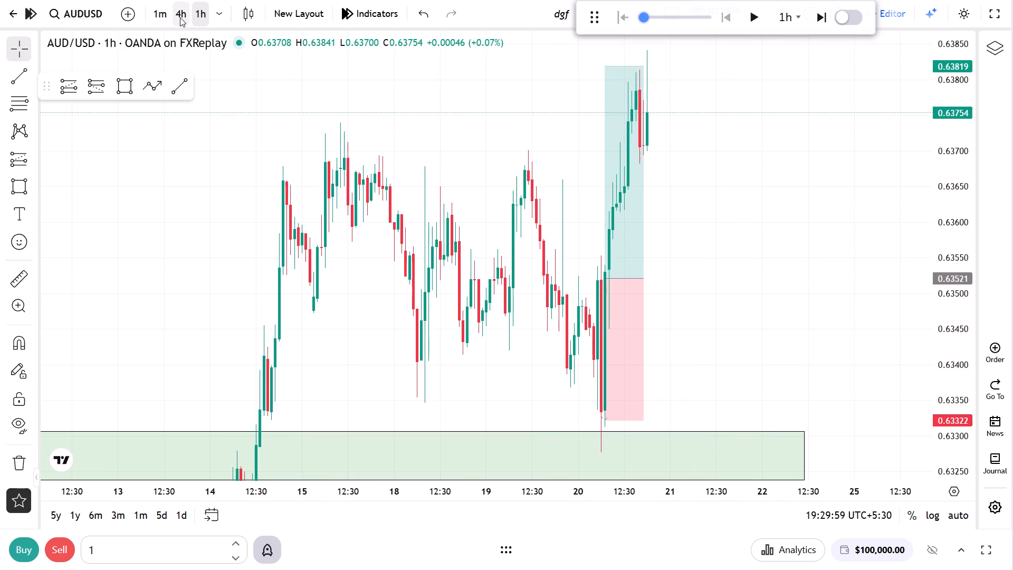
# On the 1m chart, realign the long position to start at 08:08 with entry 0.63522 and end where price reaches the target.
pyautogui.click(156, 16)
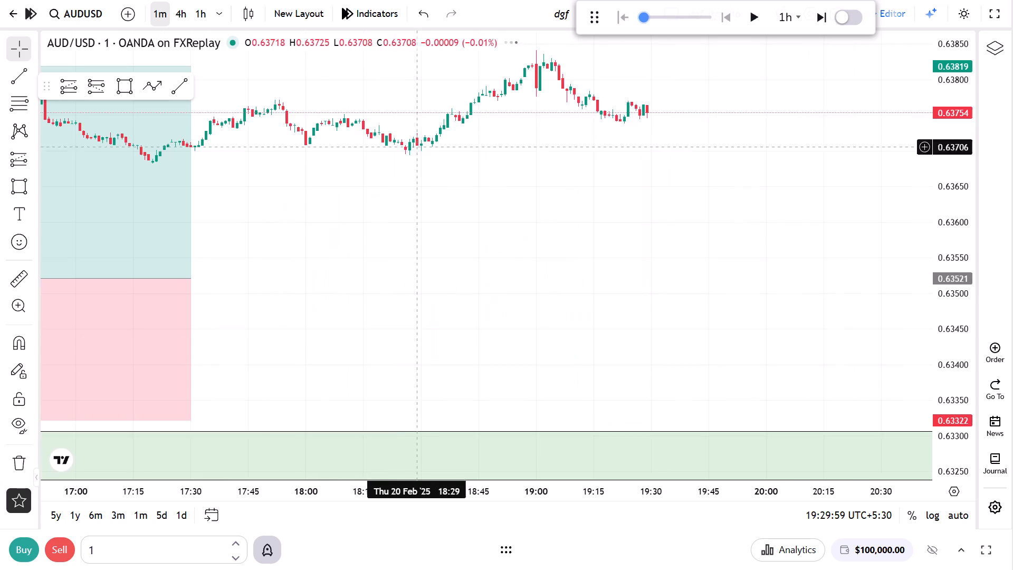
pyautogui.scroll(-6, 457, 245)
pyautogui.scroll(-6, 590, 283)
pyautogui.scroll(-6, 661, 267)
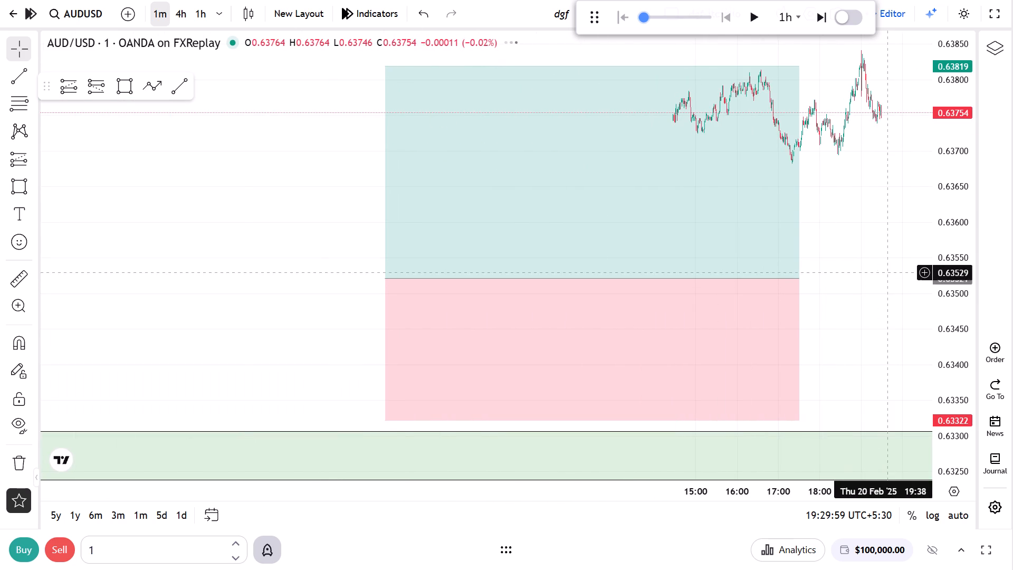
pyautogui.moveTo(800, 281); pyautogui.dragTo(867, 281)
pyautogui.moveTo(510, 324); pyautogui.dragTo(531, 322)
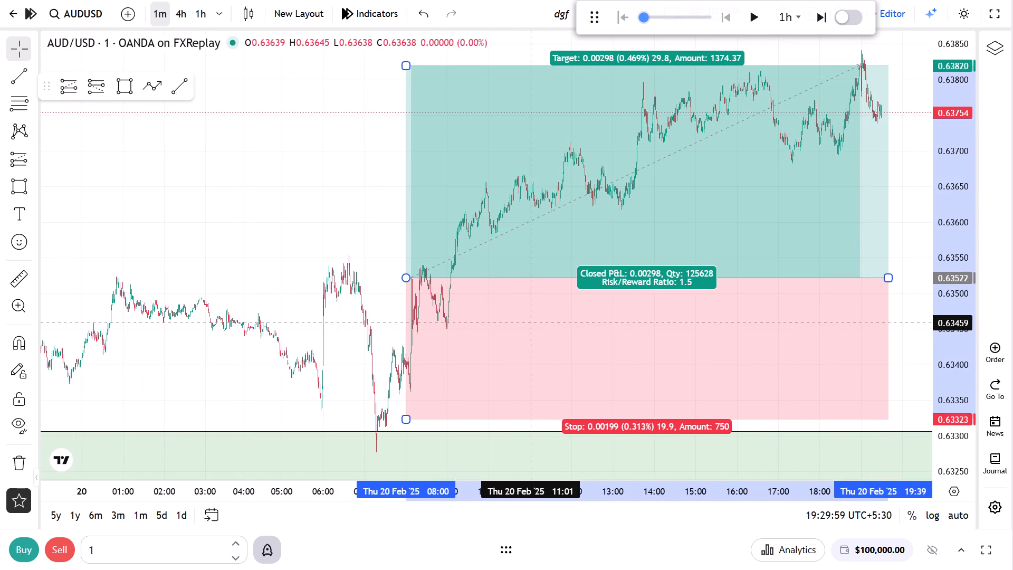
pyautogui.moveTo(531, 322); pyautogui.dragTo(537, 322)
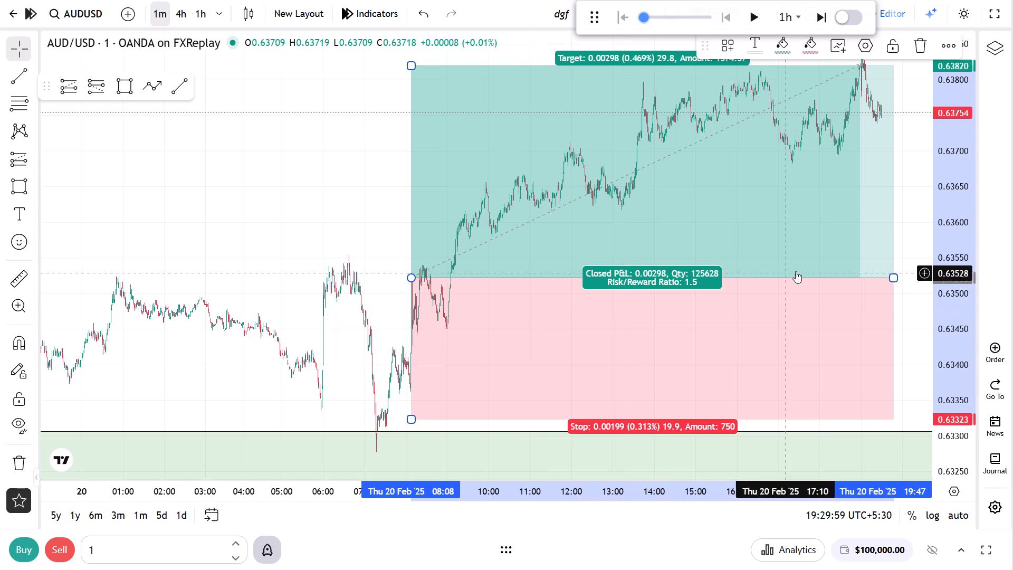
pyautogui.moveTo(889, 276); pyautogui.dragTo(865, 276)
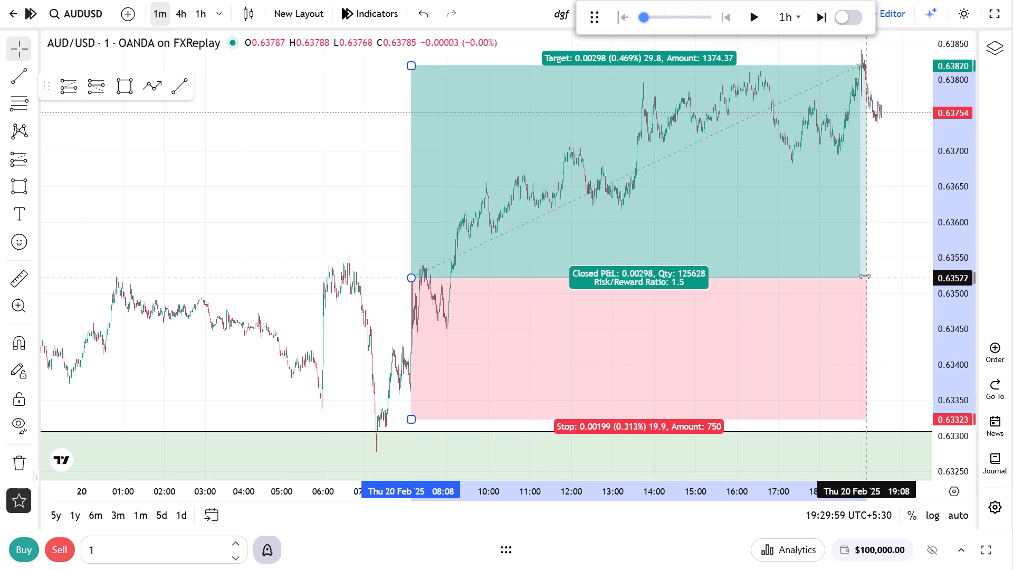
pyautogui.moveTo(865, 276); pyautogui.dragTo(859, 276)
pyautogui.click(898, 241)
# On the 4h chart, shorten the green zone below the long position so that it ends on 20 February.
pyautogui.click(173, 15)
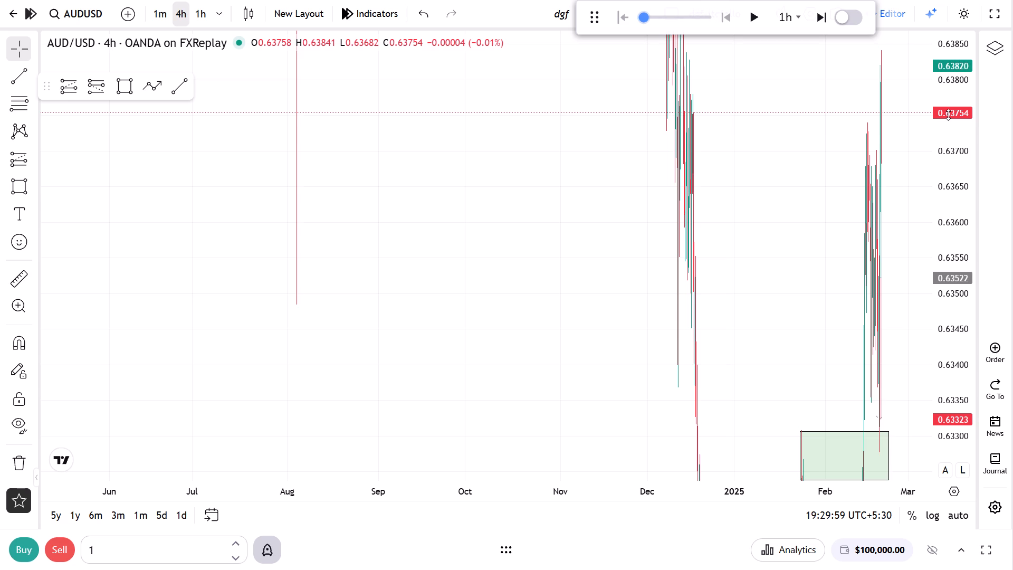
pyautogui.scroll(6, 940, 115)
pyautogui.scroll(-8, 931, 147)
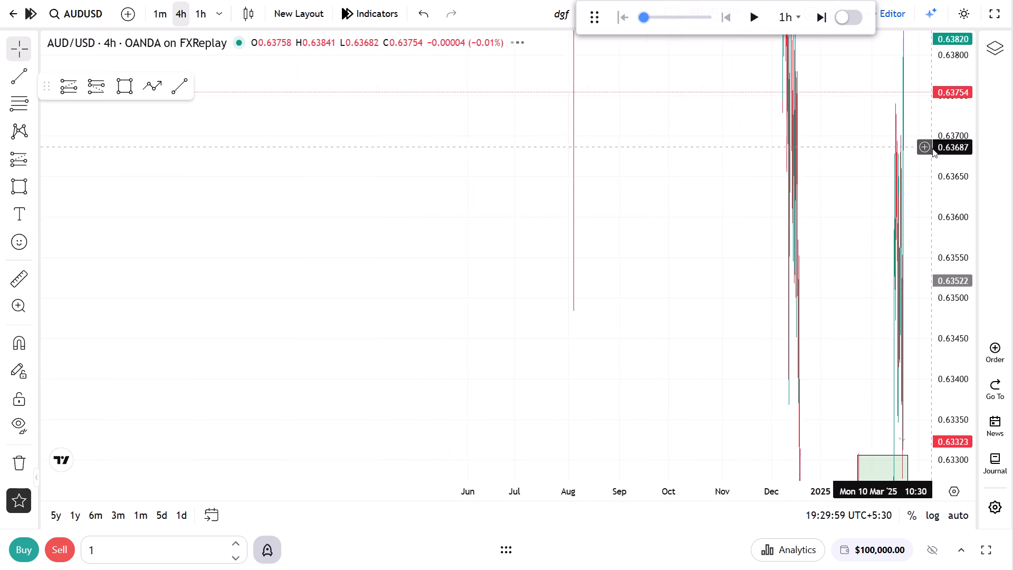
pyautogui.scroll(-3, 932, 148)
pyautogui.scroll(-17, 965, 245)
pyautogui.scroll(-4, 962, 236)
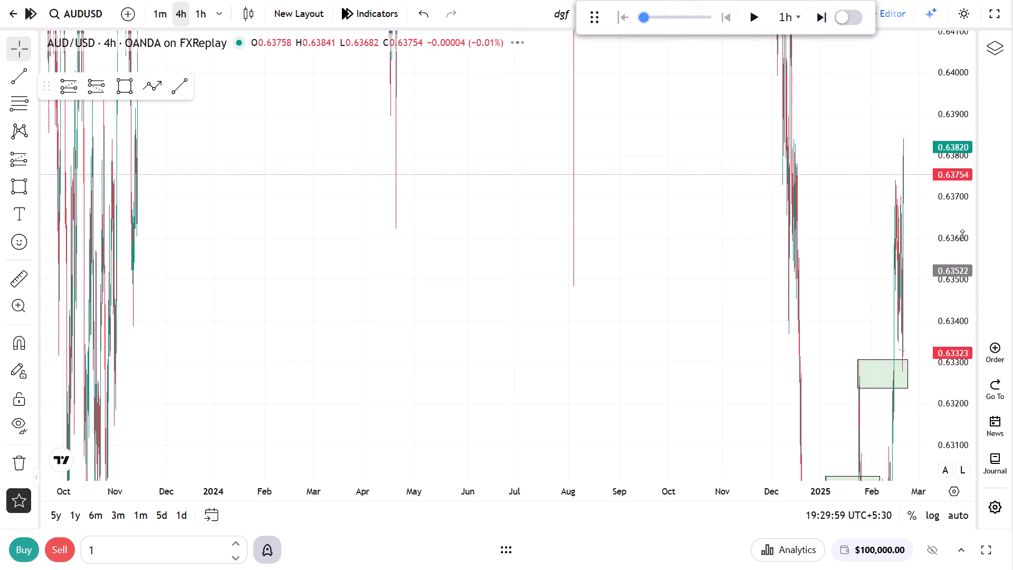
pyautogui.scroll(-2, 962, 235)
pyautogui.scroll(18, 819, 258)
pyautogui.scroll(13, 823, 249)
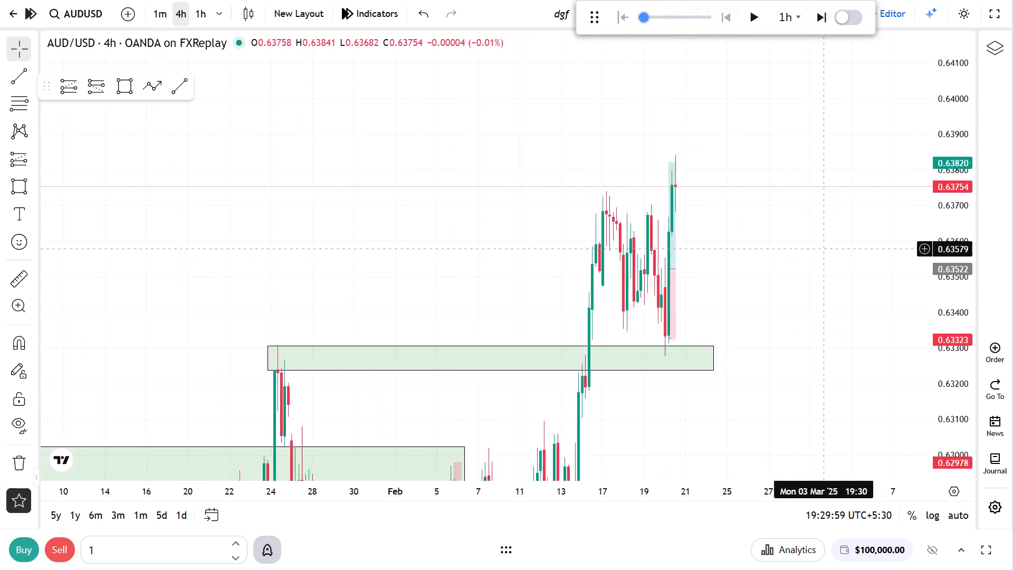
pyautogui.scroll(4, 824, 252)
pyautogui.moveTo(597, 255); pyautogui.dragTo(770, 231)
pyautogui.moveTo(710, 215); pyautogui.dragTo(818, 201)
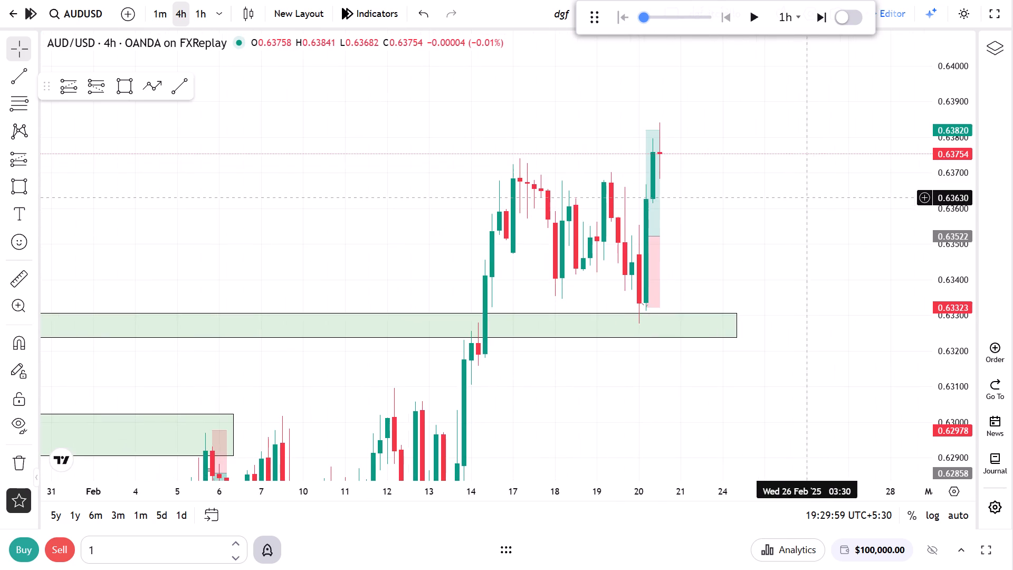
pyautogui.moveTo(740, 326); pyautogui.dragTo(680, 320)
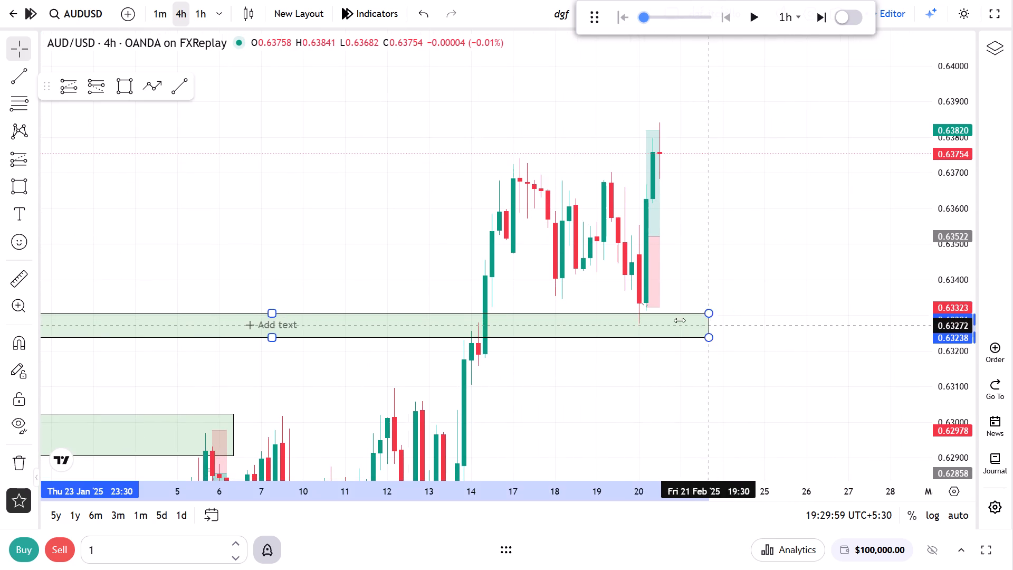
pyautogui.moveTo(680, 320); pyautogui.dragTo(654, 320)
pyautogui.click(751, 273)
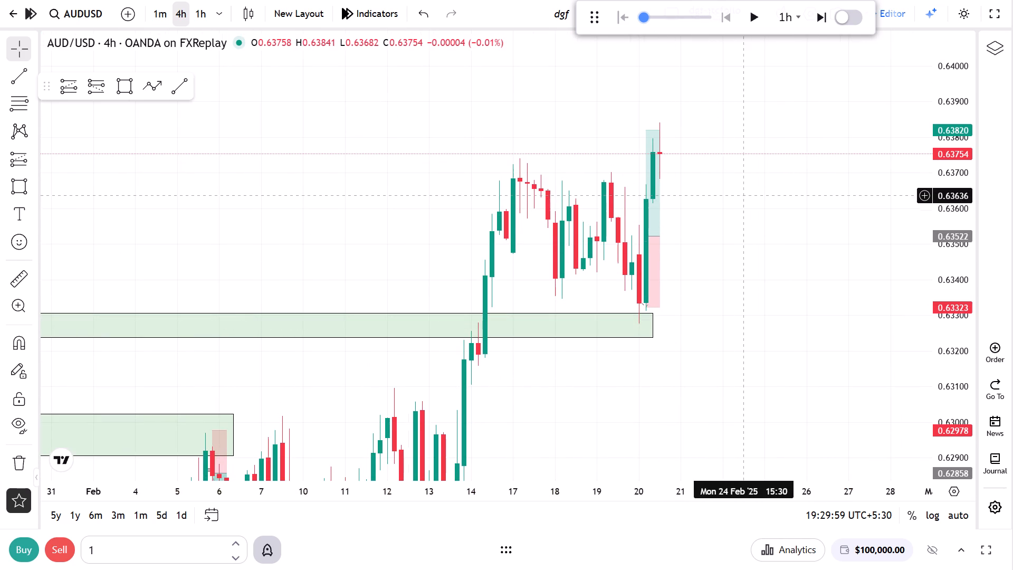
# Play the replay forward on the 4h chart from 19:29 on 20 February.
pyautogui.click(751, 21)
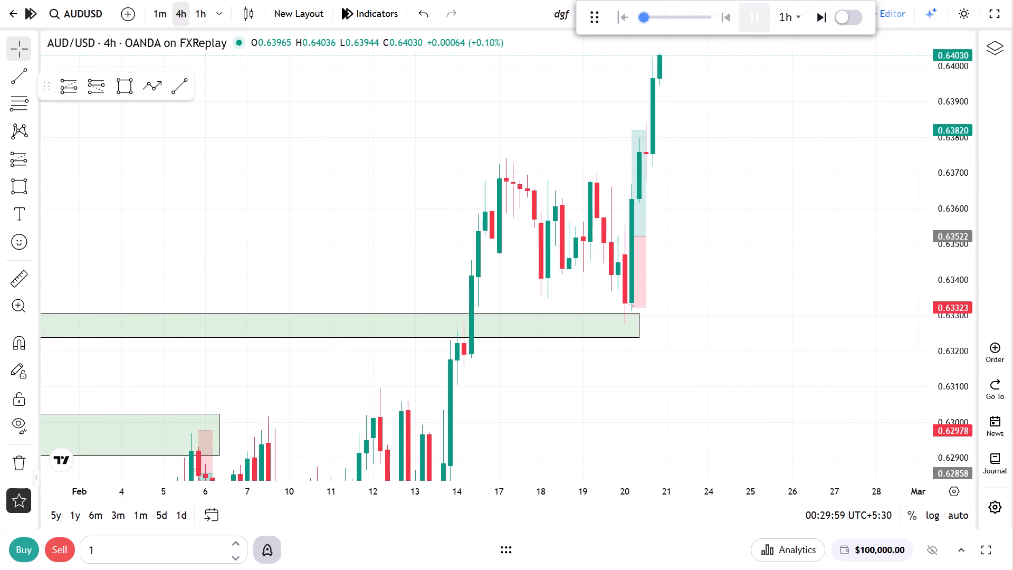
pyautogui.moveTo(752, 86); pyautogui.dragTo(774, 185)
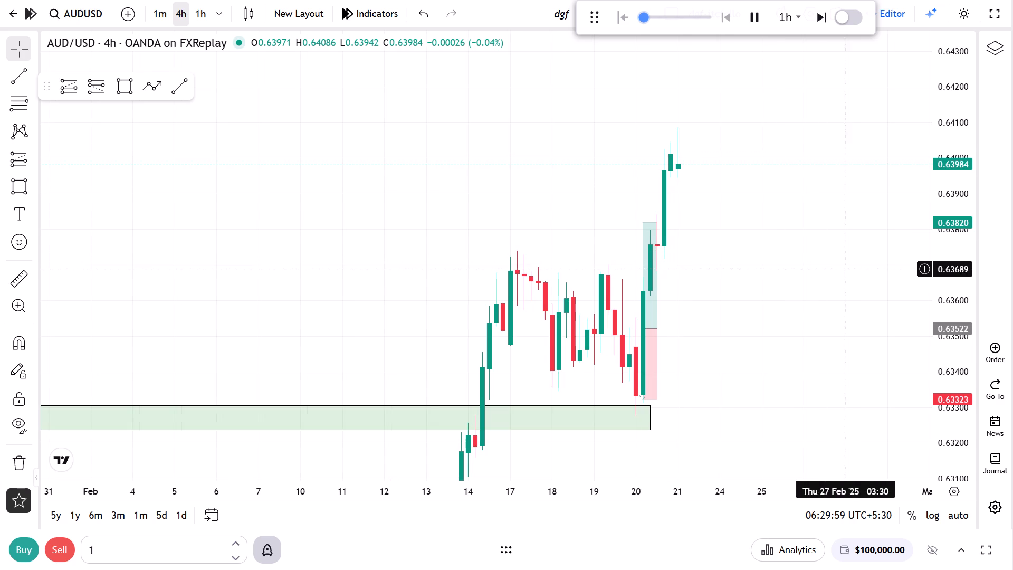
# Trim the end of the green zone near 0.6330 back to the 20 February candle that touches it.
pyautogui.moveTo(642, 419); pyautogui.dragTo(628, 416)
pyautogui.click(741, 387)
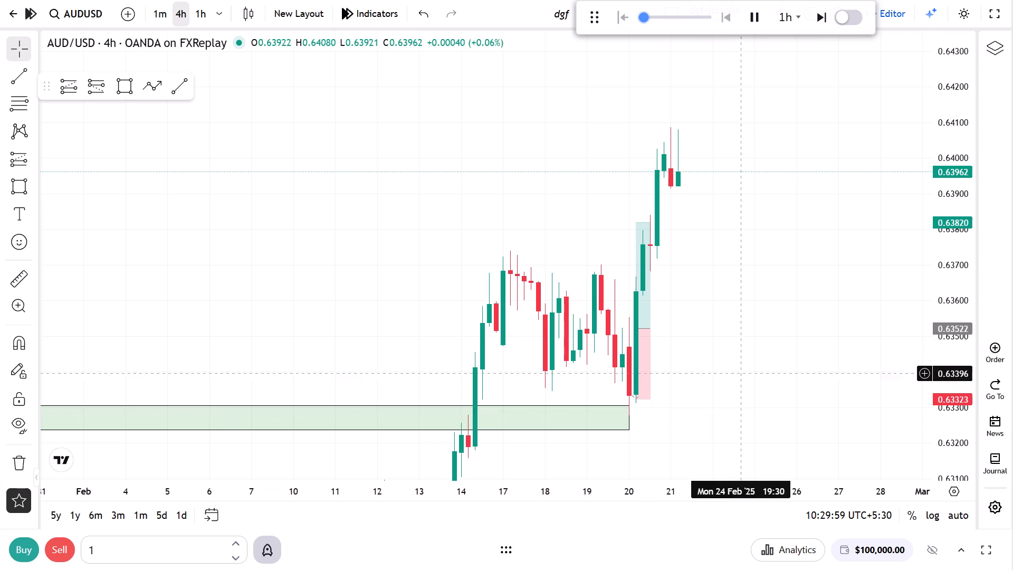
# Let the replay run to 13:29 on 21 February and pause it.
pyautogui.moveTo(754, 250); pyautogui.dragTo(758, 271)
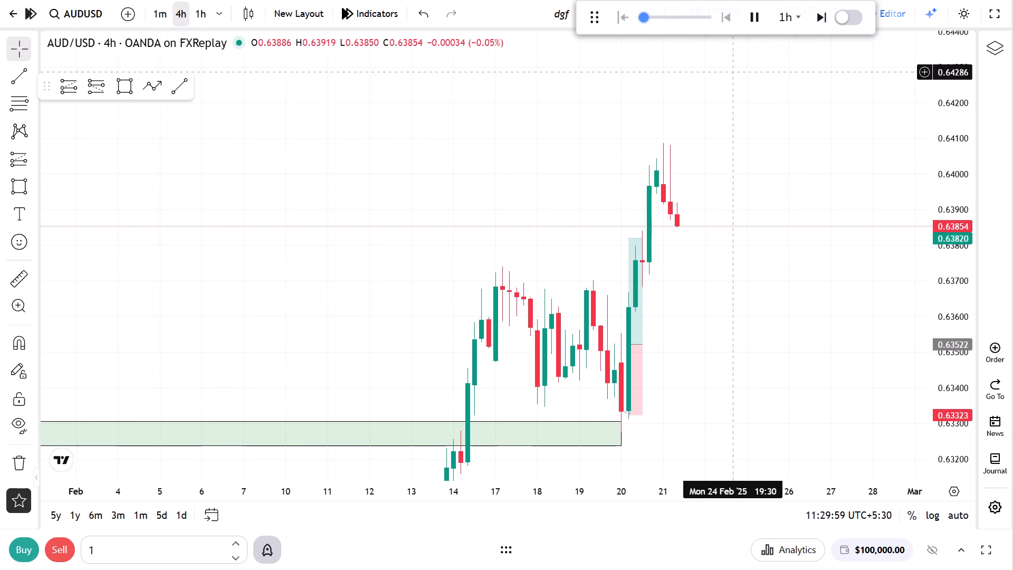
pyautogui.click(740, 27)
# Mark a 4h rectangle zone from 0.63683 to 0.63738, spanning 23:30 on 14 February to 19:30 on 24 February.
pyautogui.click(127, 85)
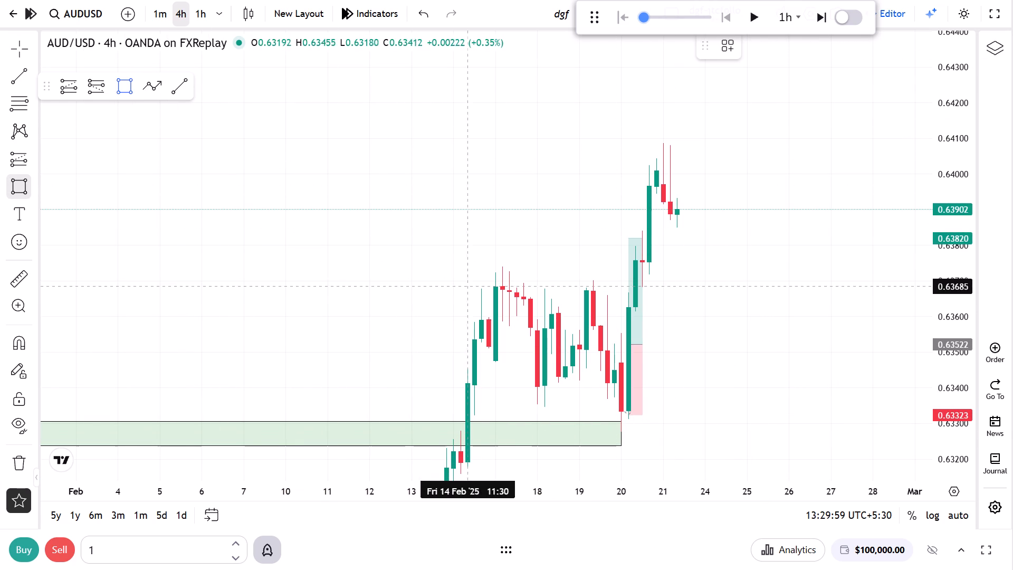
pyautogui.click(489, 287)
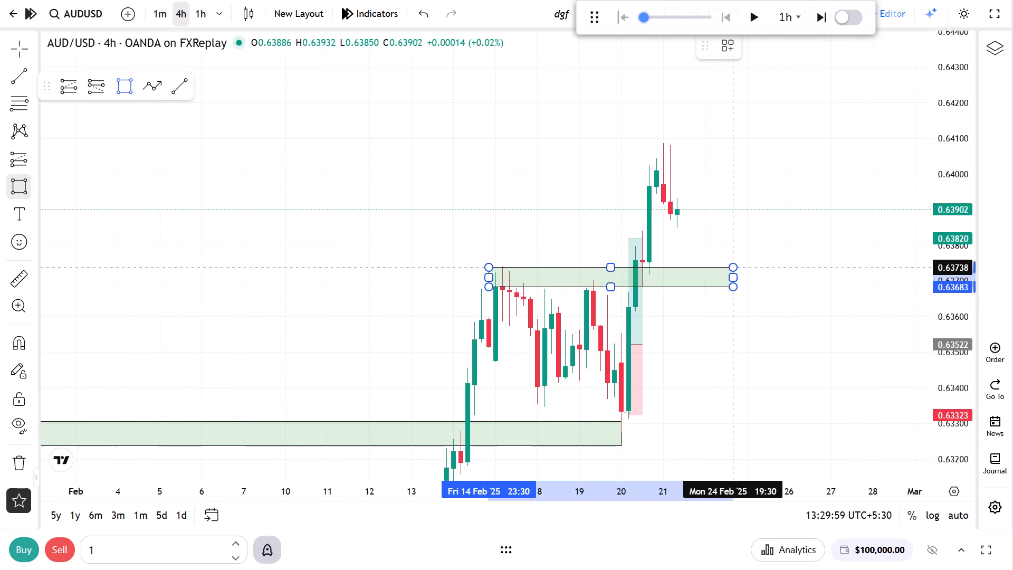
pyautogui.click(733, 268)
pyautogui.click(700, 342)
# Play the replay until price reaches the new zone and pause it at 21:29 on 21 February.
pyautogui.click(741, 25)
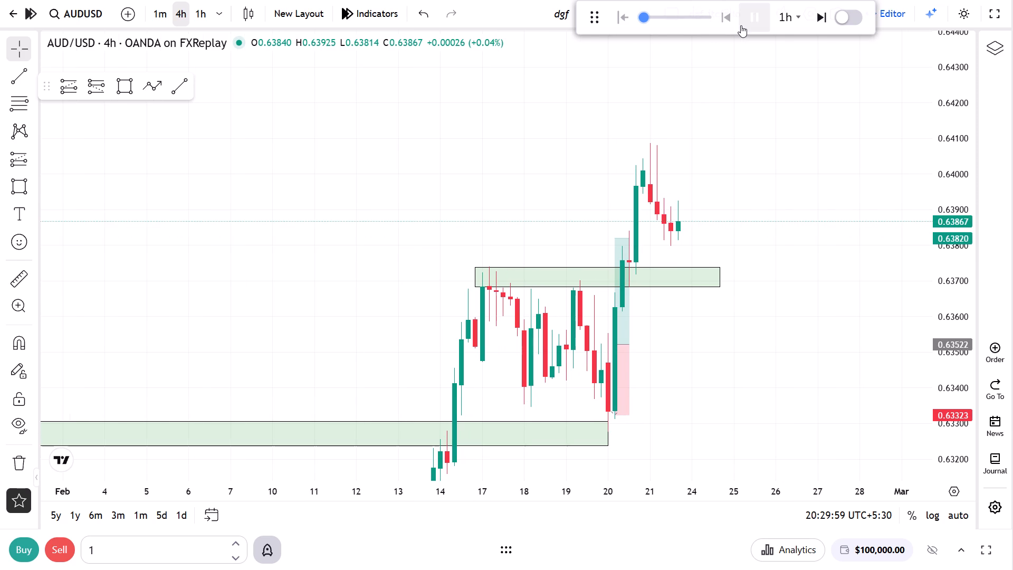
pyautogui.click(741, 25)
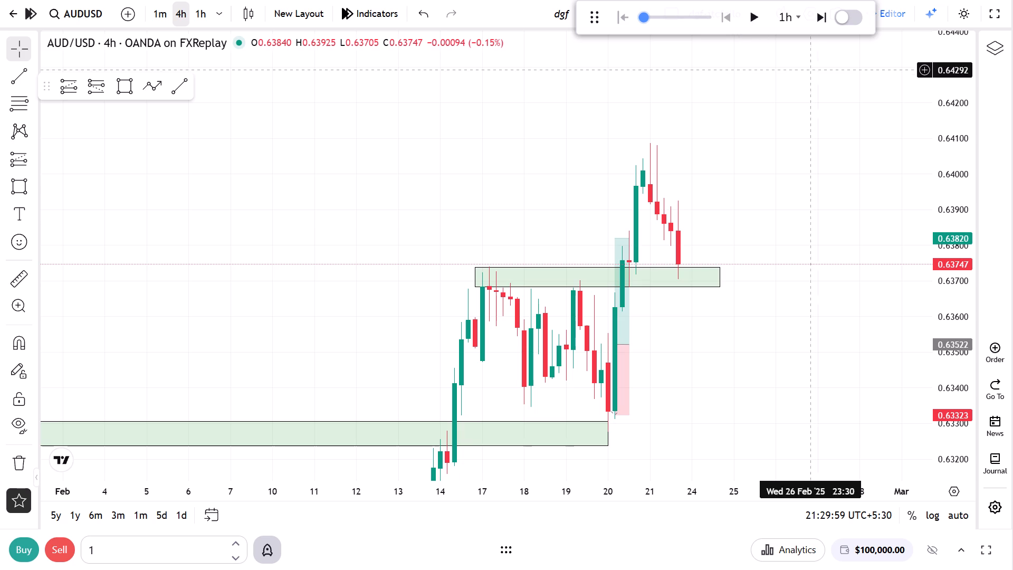
# Switch to the 1m chart and enlarge the price action around the new zone.
pyautogui.click(166, 8)
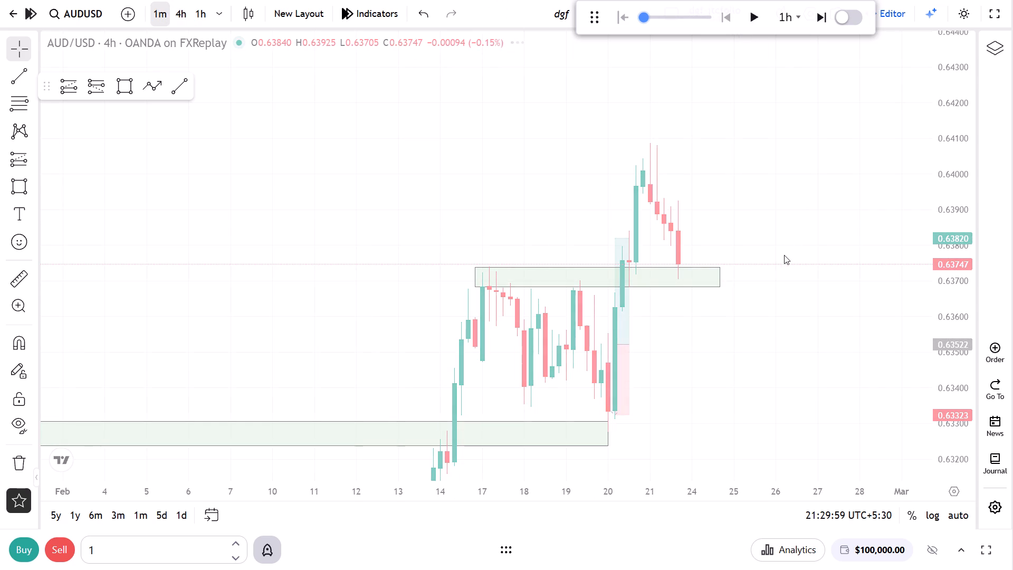
pyautogui.scroll(-11, 731, 298)
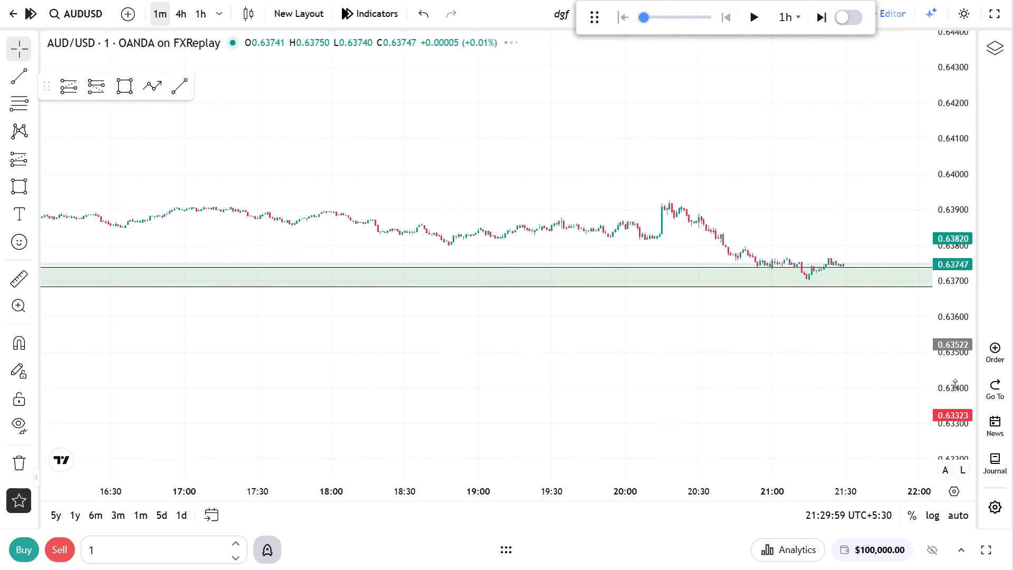
pyautogui.moveTo(966, 379); pyautogui.dragTo(979, 0)
pyautogui.moveTo(886, 106); pyautogui.dragTo(721, 183)
pyautogui.scroll(5, 680, 241)
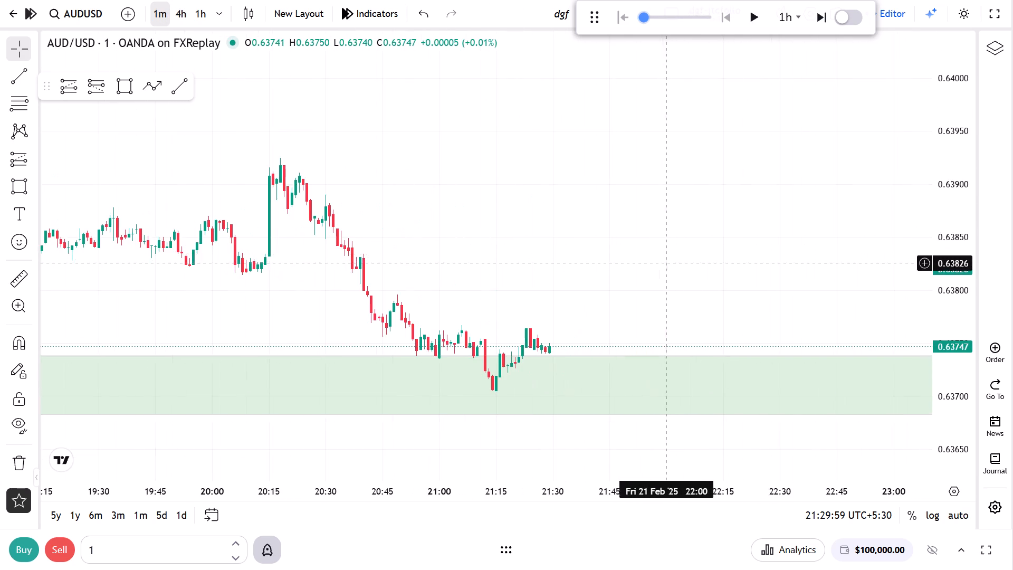
# Advance the replay one hour to 22:29 on 21 February, keeping the price action around the zone in view.
pyautogui.moveTo(655, 266); pyautogui.dragTo(885, 201)
pyautogui.scroll(3, 708, 294)
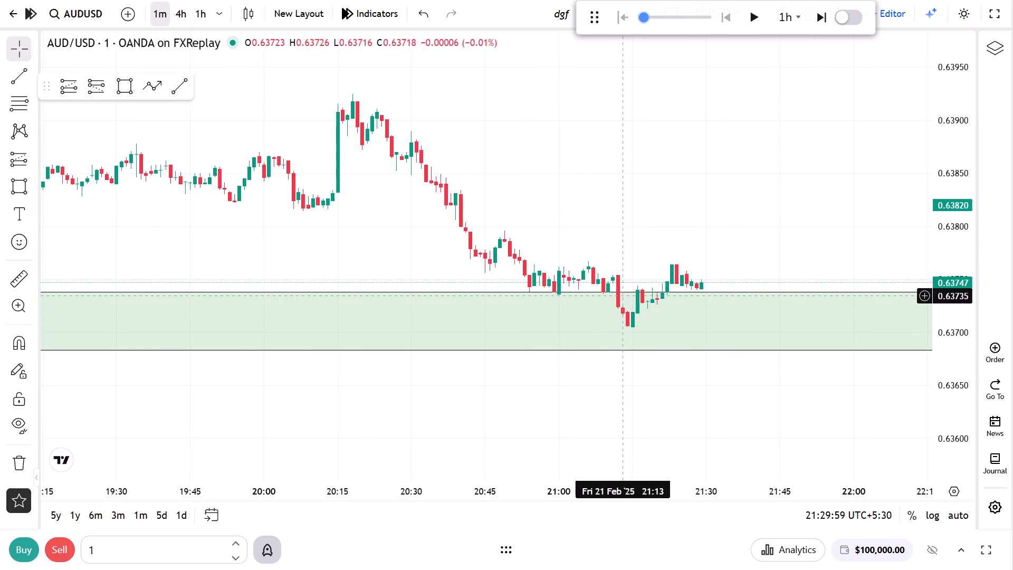
pyautogui.click(826, 25)
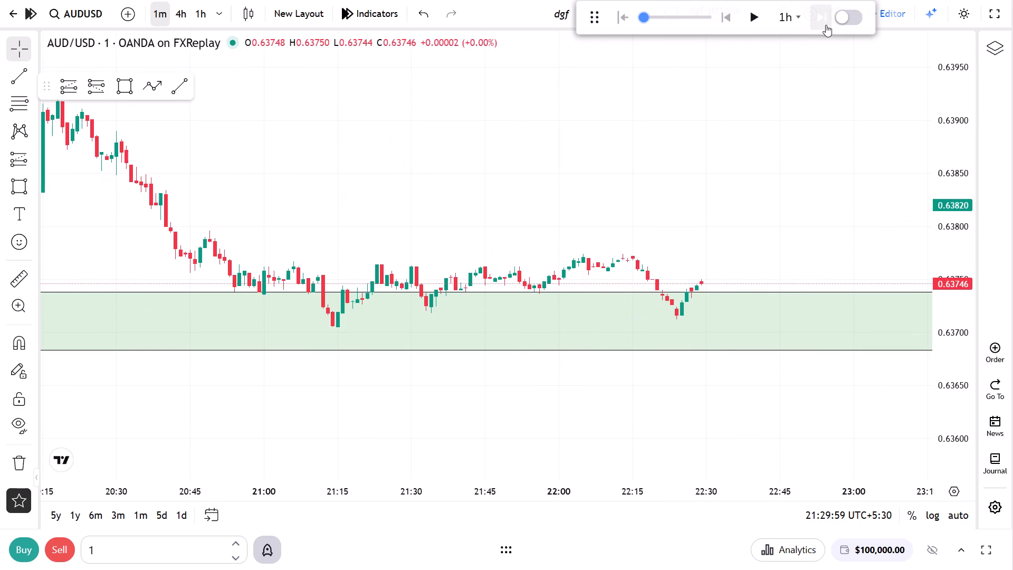
pyautogui.moveTo(944, 374); pyautogui.dragTo(947, 310)
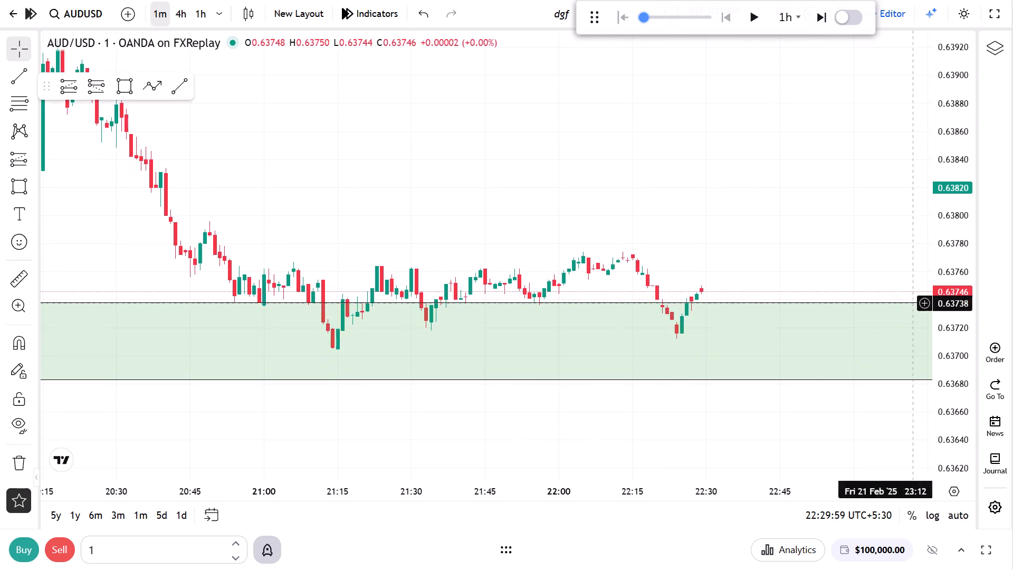
pyautogui.scroll(-5, 677, 305)
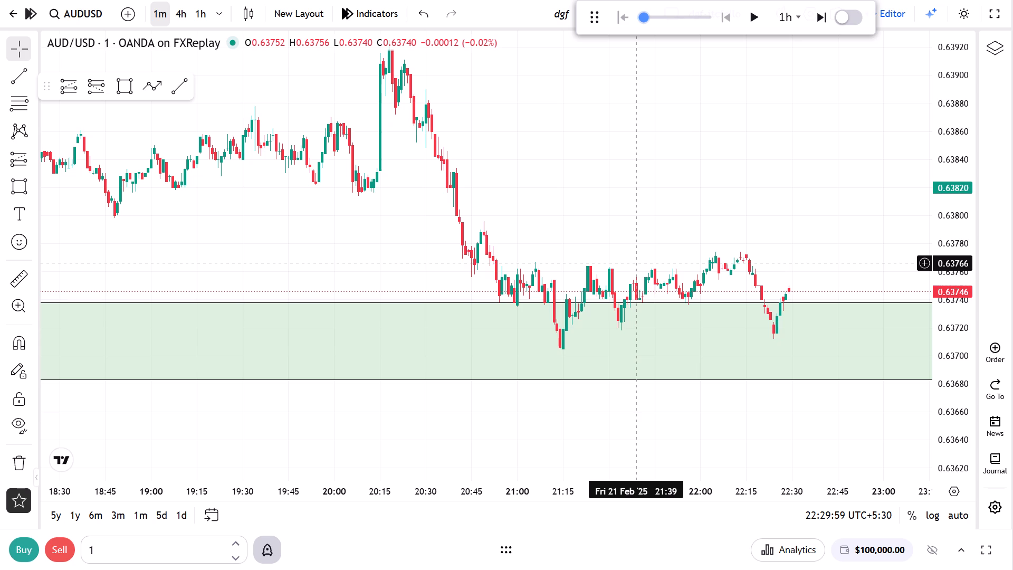
# Plot a long position at 22:25 on 21 February with entry 0.63730, stop 0.63680 and target 0.63805.
pyautogui.click(73, 89)
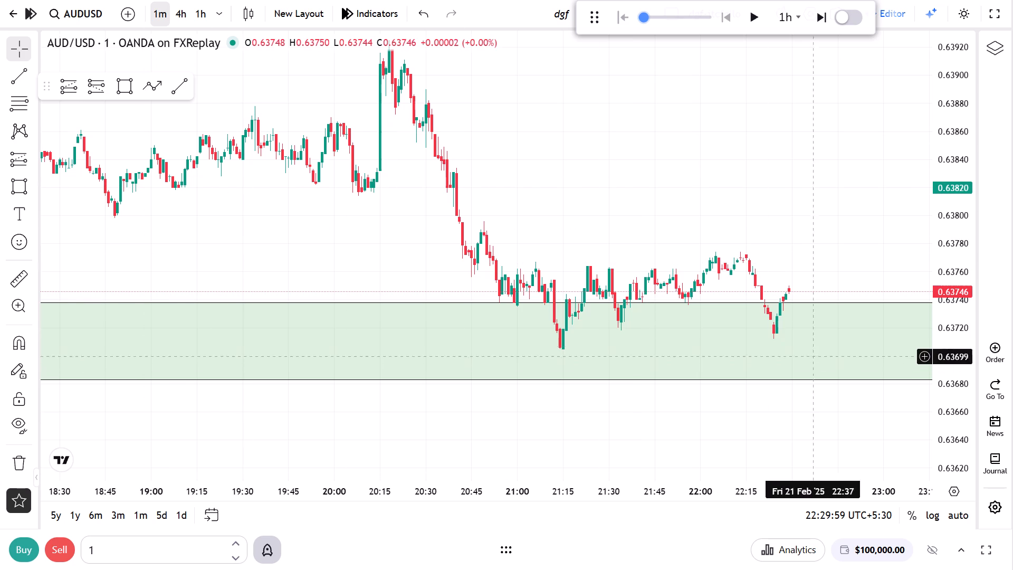
pyautogui.click(66, 82)
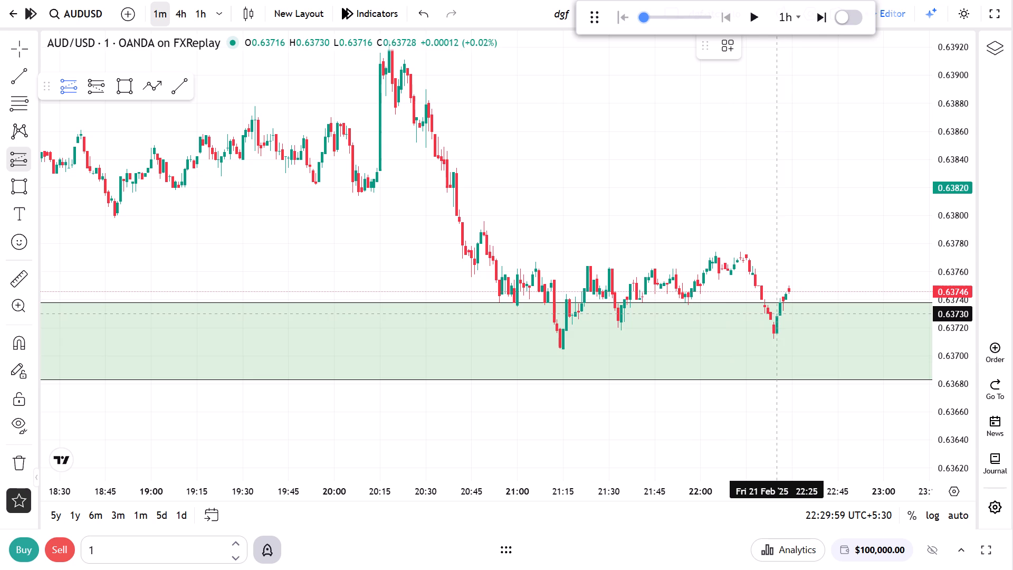
pyautogui.click(777, 314)
pyautogui.moveTo(619, 409); pyautogui.dragTo(276, 257)
pyautogui.scroll(-4, 529, 298)
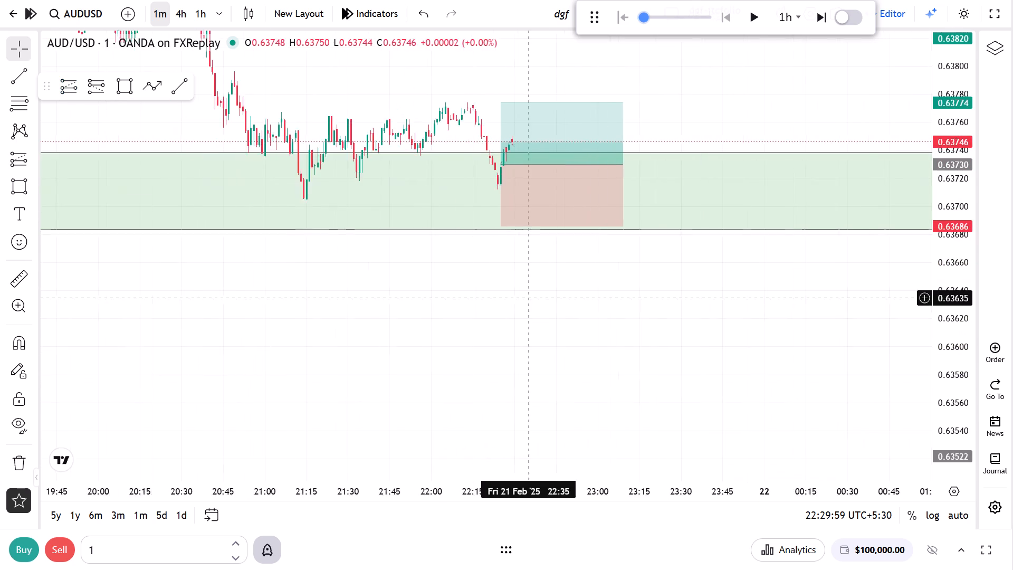
pyautogui.moveTo(613, 227); pyautogui.dragTo(609, 234)
pyautogui.moveTo(532, 75); pyautogui.dragTo(557, 187)
pyautogui.moveTo(629, 207); pyautogui.dragTo(627, 199)
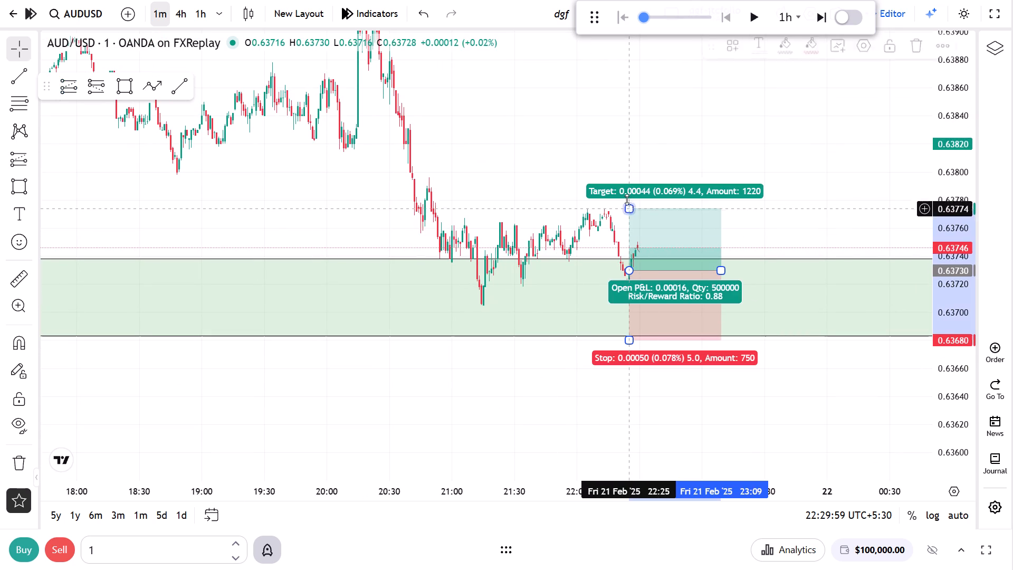
pyautogui.moveTo(627, 199); pyautogui.dragTo(629, 159)
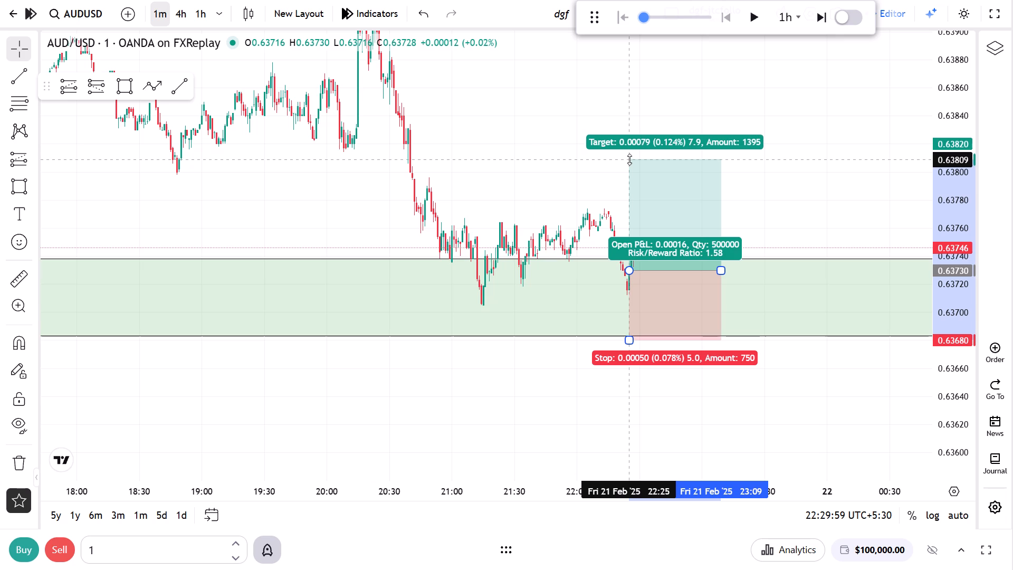
pyautogui.moveTo(629, 159); pyautogui.dragTo(632, 164)
pyautogui.click(797, 78)
# Advance the replay two hours to 00:29 and widen the long position to about 23:40.
pyautogui.click(818, 24)
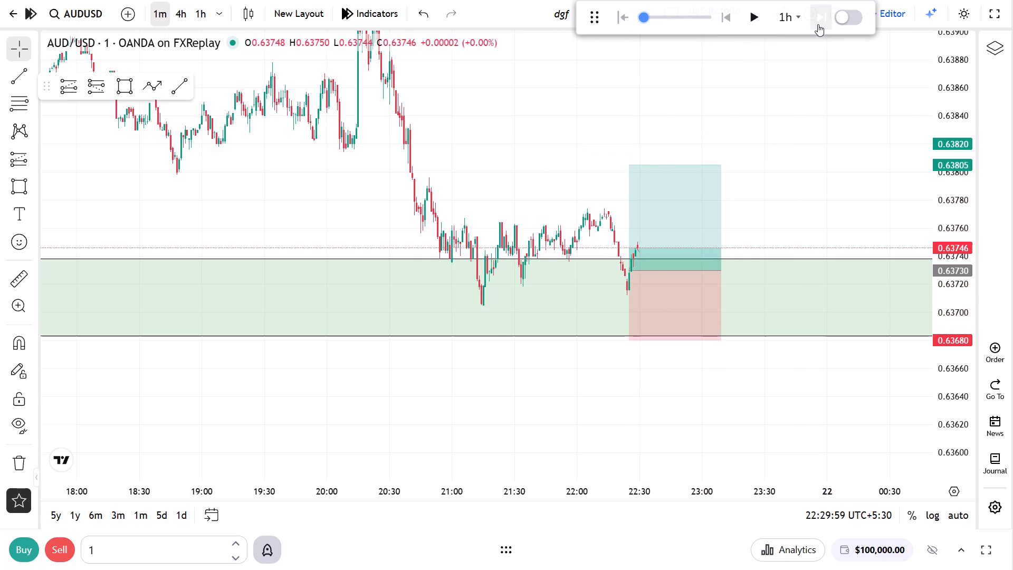
pyautogui.click(818, 24)
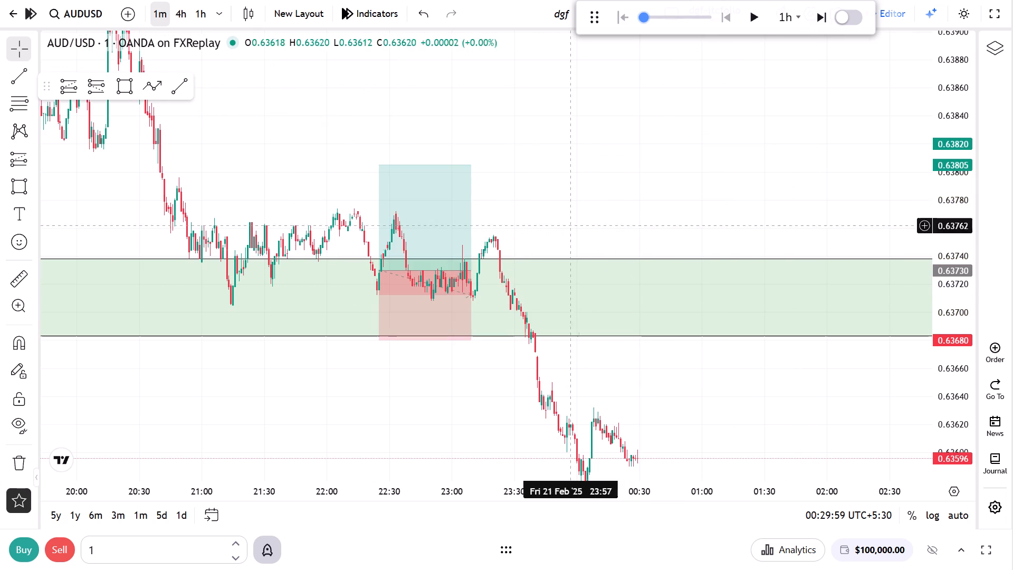
pyautogui.moveTo(469, 272); pyautogui.dragTo(535, 270)
pyautogui.click(613, 223)
# Switch to the 4h chart and frame the latest candles together with the marked zones.
pyautogui.click(180, 11)
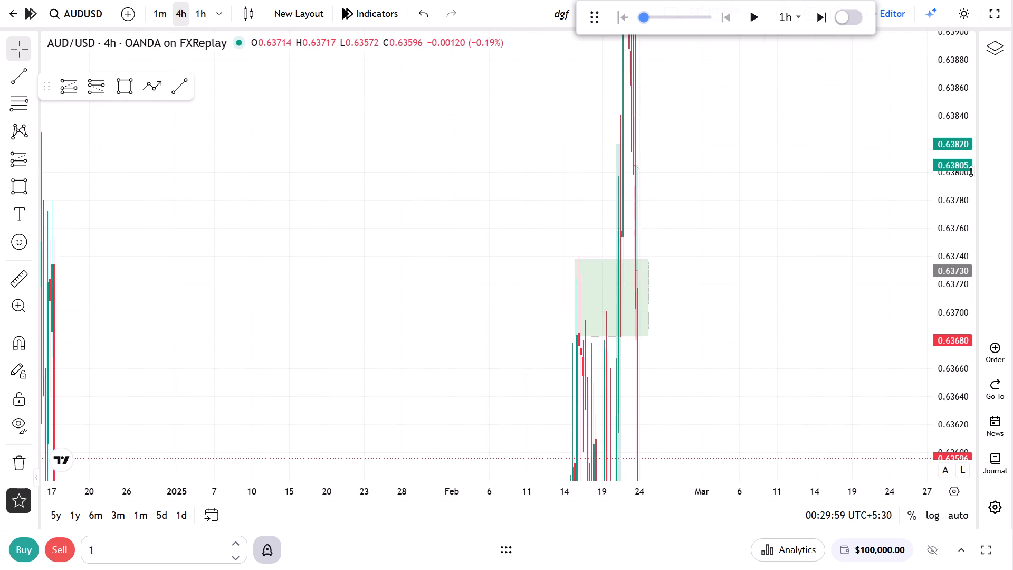
pyautogui.moveTo(970, 170); pyautogui.dragTo(910, 452)
pyautogui.scroll(5, 616, 402)
pyautogui.moveTo(597, 327); pyautogui.dragTo(827, 288)
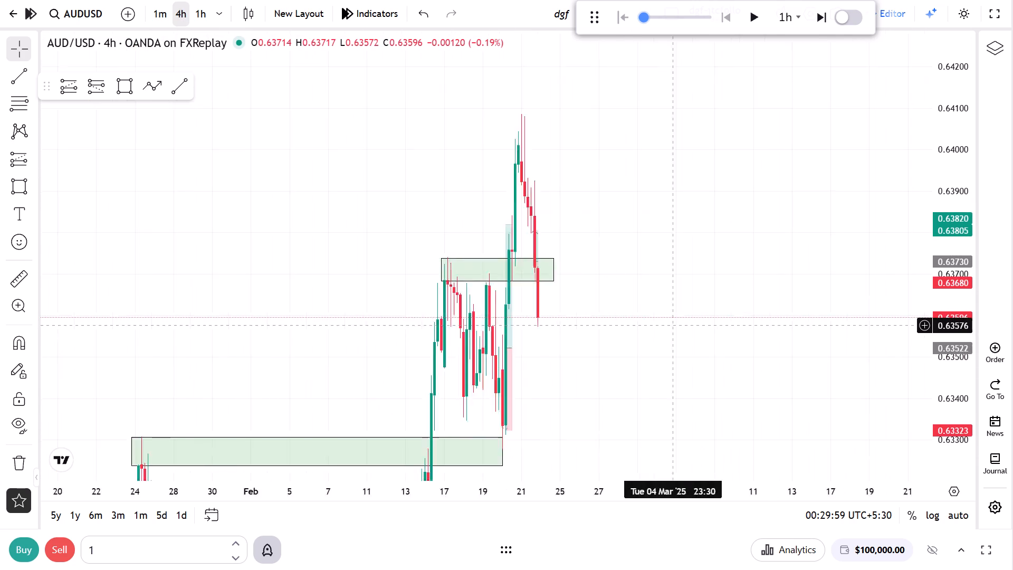
pyautogui.moveTo(827, 288); pyautogui.dragTo(840, 278)
# Play the replay while following price past the 4h zones, and pause it at 17:29 on 25 February.
pyautogui.click(762, 17)
pyautogui.scroll(5, 796, 349)
pyautogui.moveTo(716, 317); pyautogui.dragTo(859, 322)
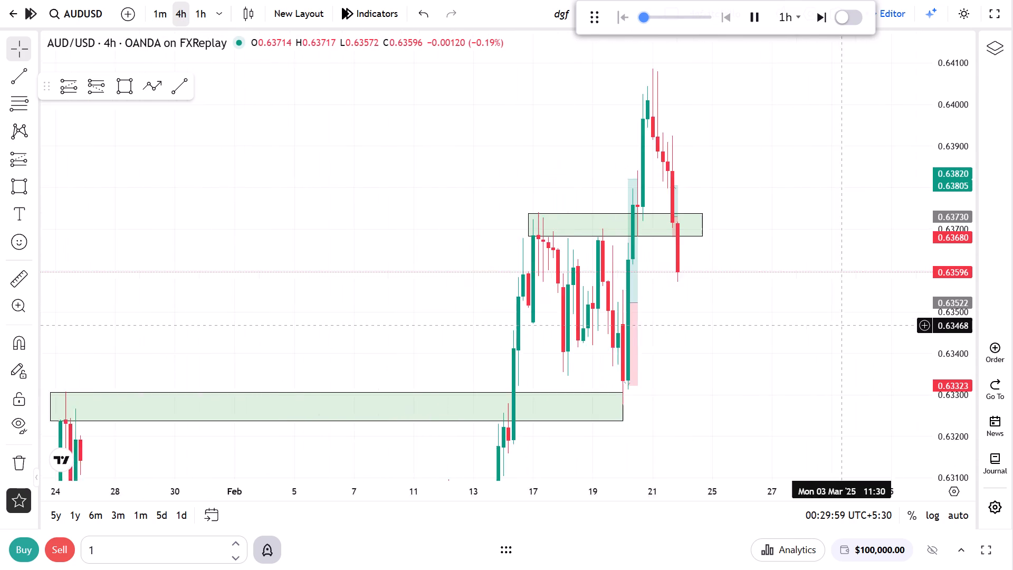
pyautogui.moveTo(780, 340); pyautogui.dragTo(847, 336)
pyautogui.scroll(2, 832, 342)
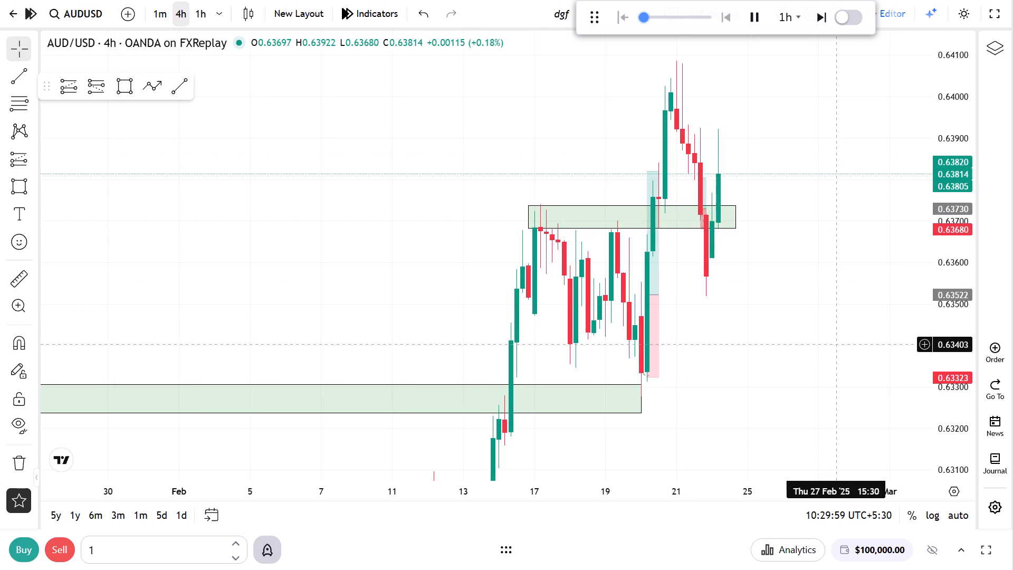
pyautogui.moveTo(816, 271); pyautogui.dragTo(839, 344)
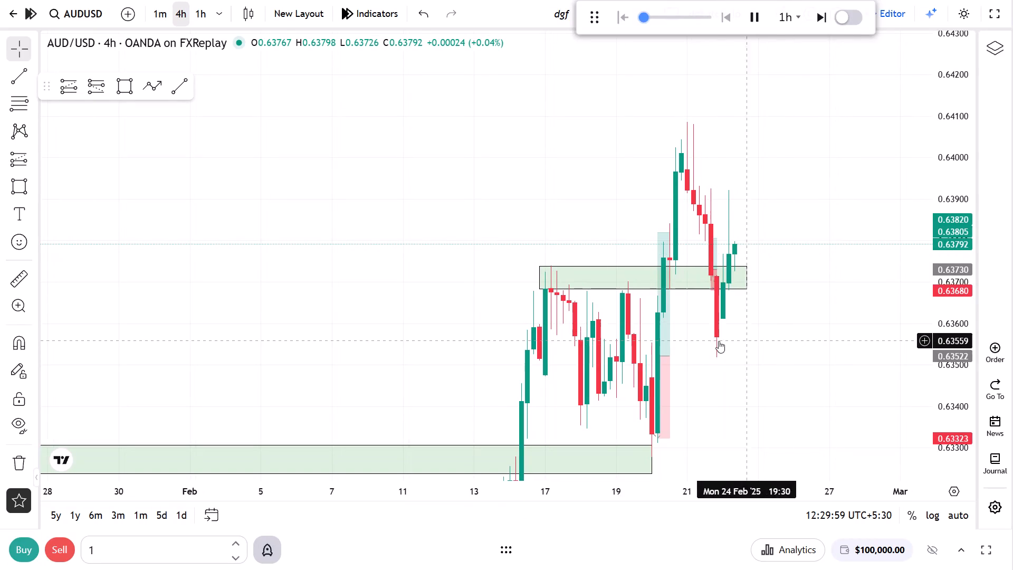
pyautogui.moveTo(750, 347); pyautogui.dragTo(777, 365)
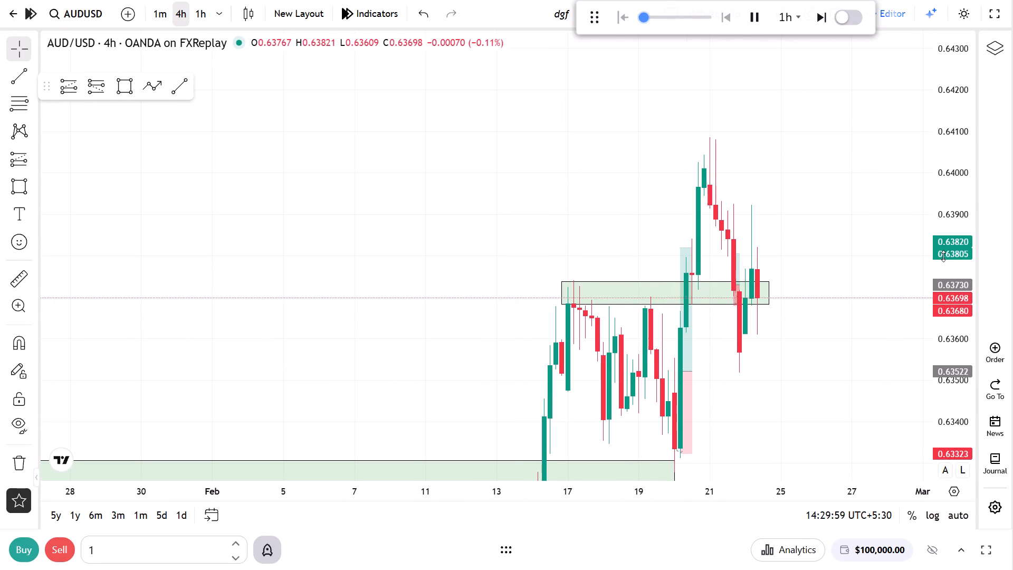
pyautogui.moveTo(943, 256); pyautogui.dragTo(945, 301)
pyautogui.click(901, 311)
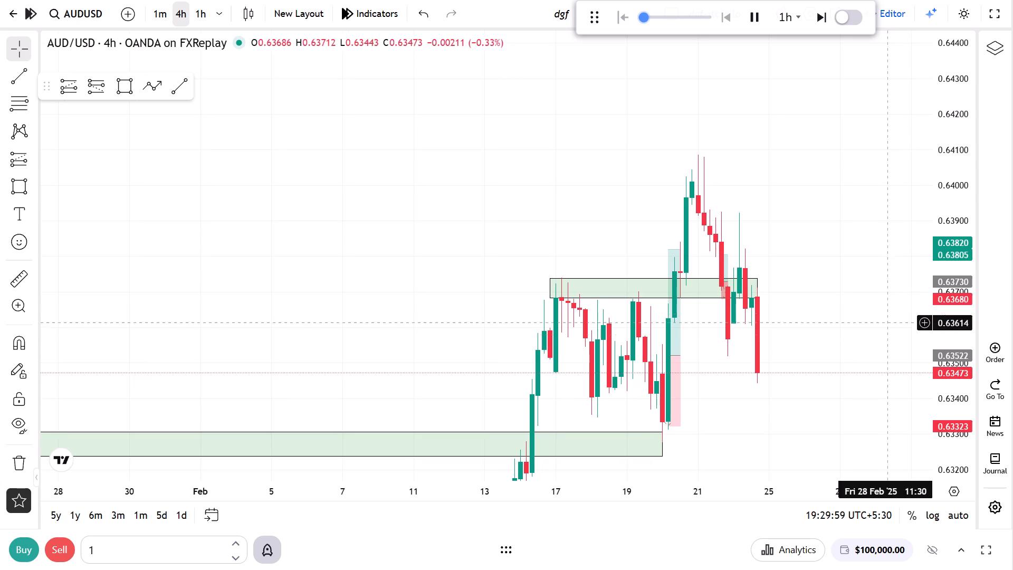
pyautogui.moveTo(866, 351); pyautogui.dragTo(839, 216)
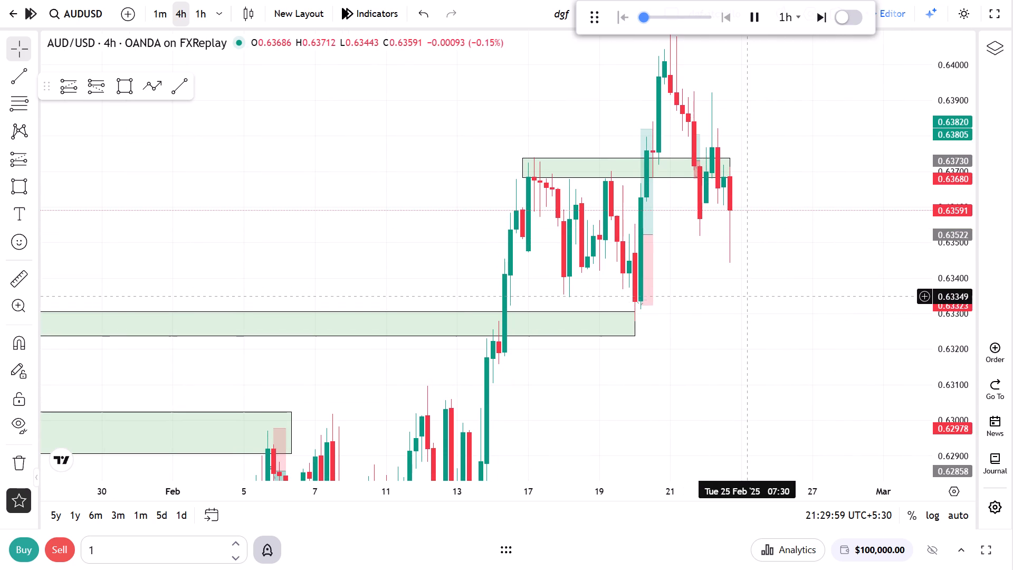
pyautogui.moveTo(796, 286); pyautogui.dragTo(798, 303)
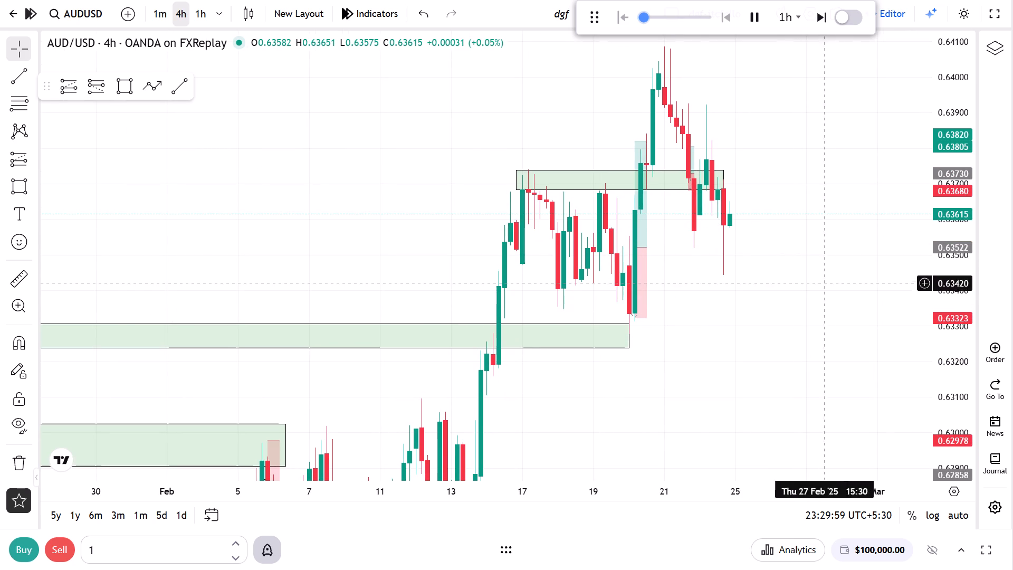
pyautogui.moveTo(948, 233); pyautogui.dragTo(949, 283)
pyautogui.click(749, 277)
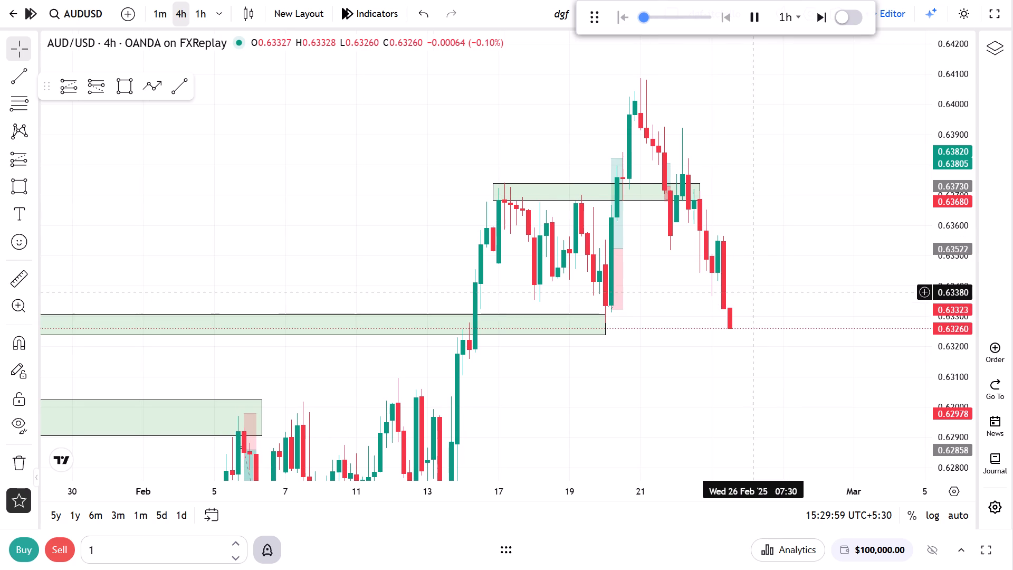
pyautogui.click(762, 27)
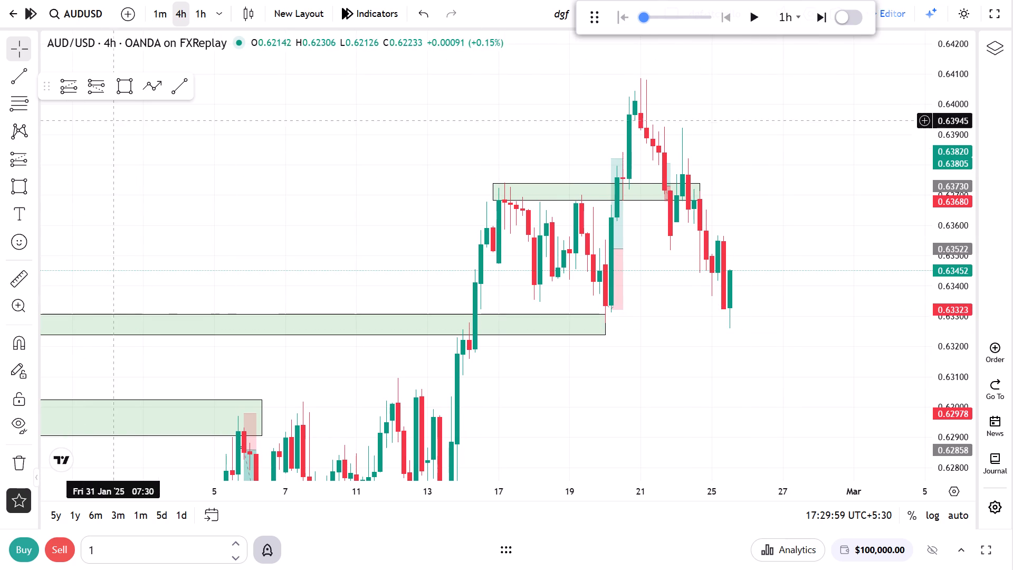
# Mark a 4h rectangle zone from 0.63332 down to about 0.63286, spanning 23:30 on 19 February to 27 February.
pyautogui.click(126, 90)
pyautogui.click(601, 307)
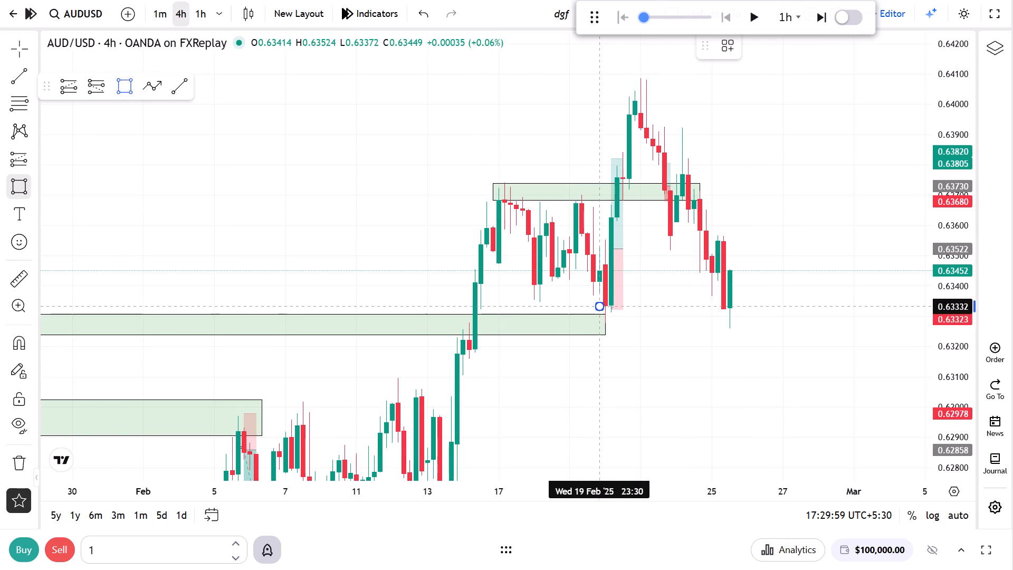
pyautogui.click(782, 320)
pyautogui.click(742, 388)
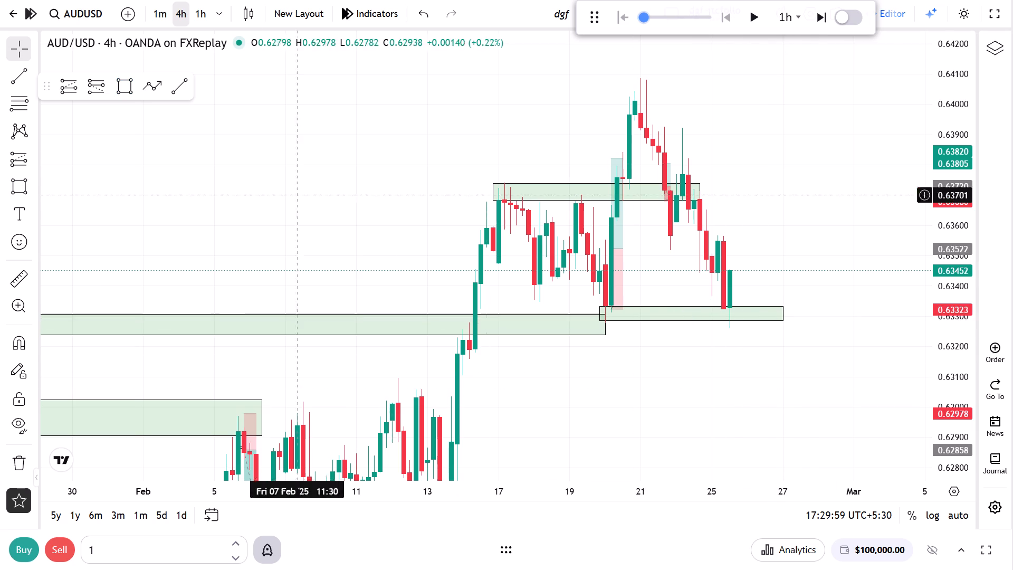
# Switch to the 1m chart and enlarge the price action around the new zone.
pyautogui.click(162, 10)
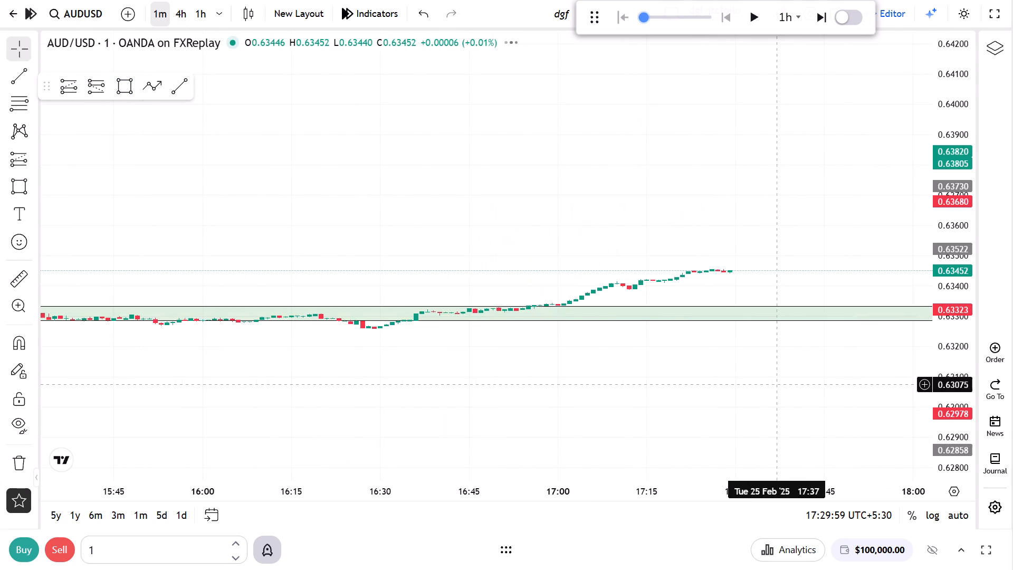
pyautogui.scroll(-18, 776, 385)
pyautogui.moveTo(957, 432); pyautogui.dragTo(956, 50)
pyautogui.moveTo(746, 286); pyautogui.dragTo(760, 84)
pyautogui.scroll(6, 702, 295)
pyautogui.scroll(1, 691, 365)
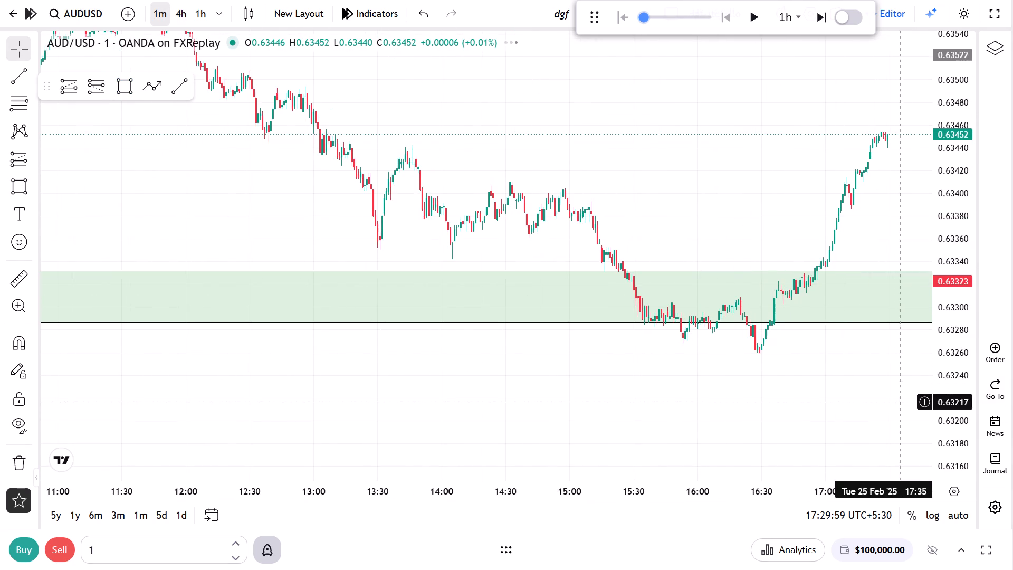
pyautogui.moveTo(941, 429); pyautogui.dragTo(963, 143)
pyautogui.moveTo(721, 158); pyautogui.dragTo(717, 5)
pyautogui.scroll(5, 648, 372)
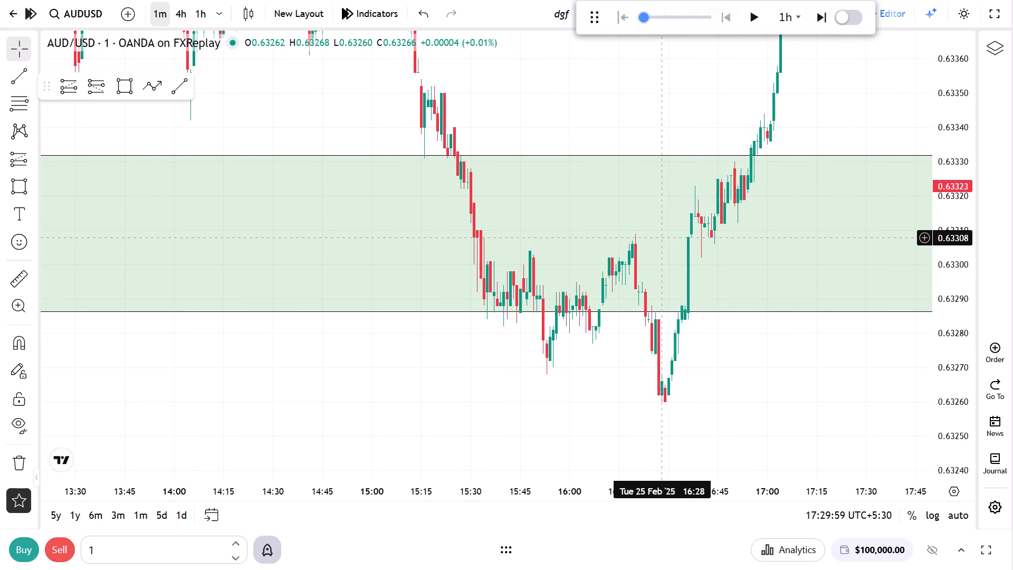
# Plot a long position at 16:46 on 25 February with entry 0.63324 and stop 0.63224.
pyautogui.click(60, 88)
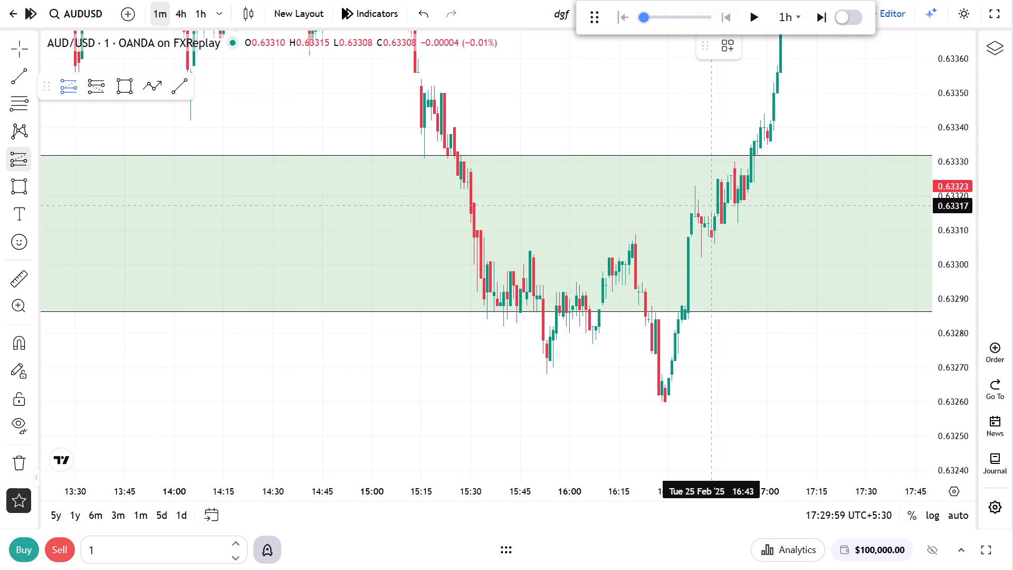
pyautogui.click(723, 182)
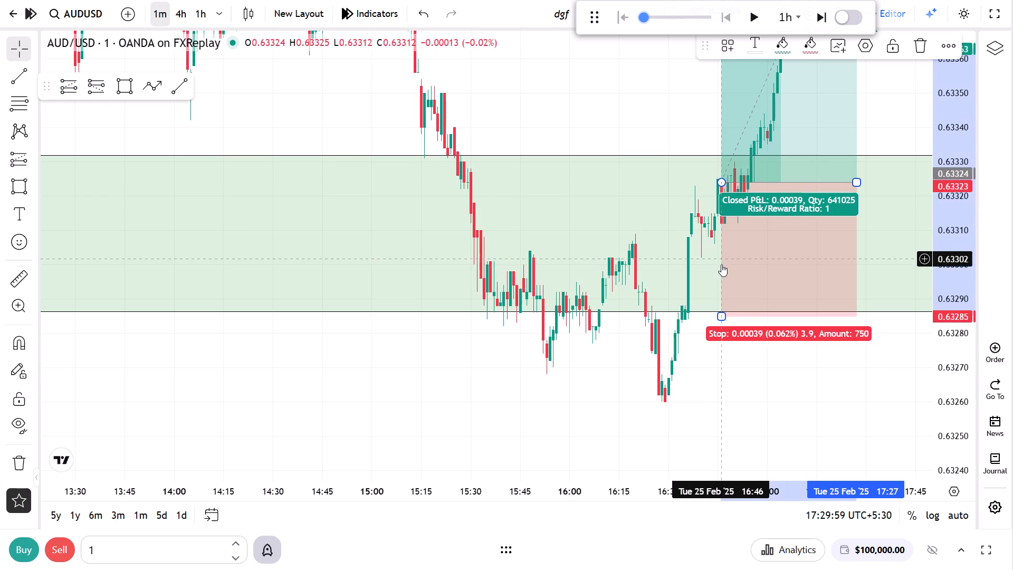
pyautogui.moveTo(724, 315); pyautogui.dragTo(724, 428)
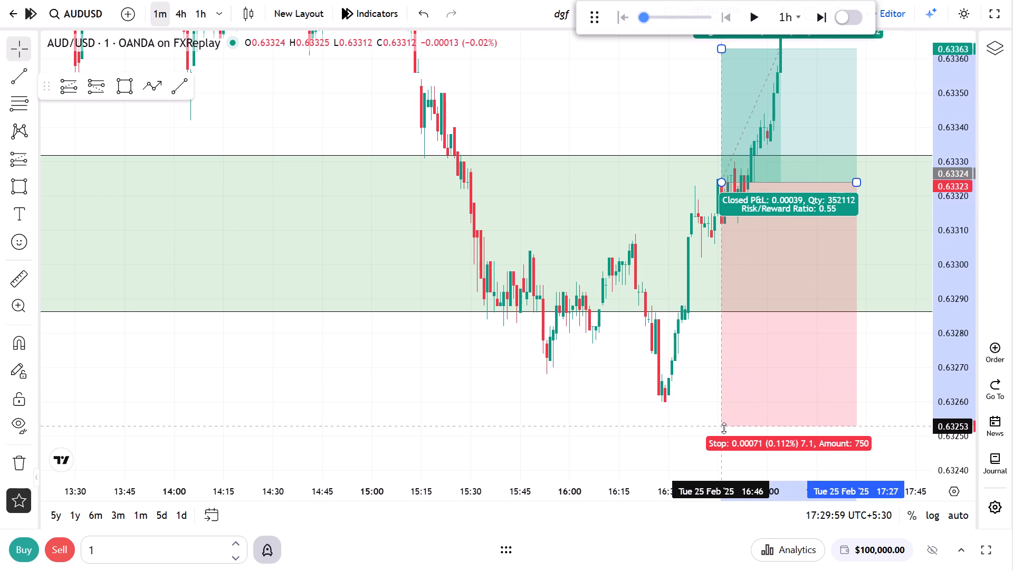
pyautogui.moveTo(724, 428); pyautogui.dragTo(724, 436)
pyautogui.moveTo(632, 407); pyautogui.dragTo(478, 295)
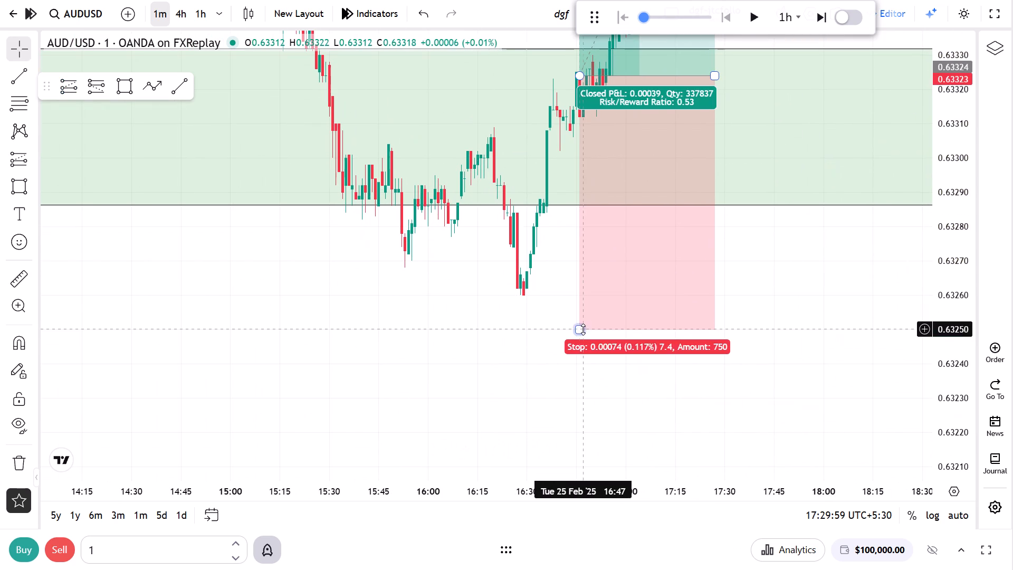
pyautogui.moveTo(583, 329); pyautogui.dragTo(585, 413)
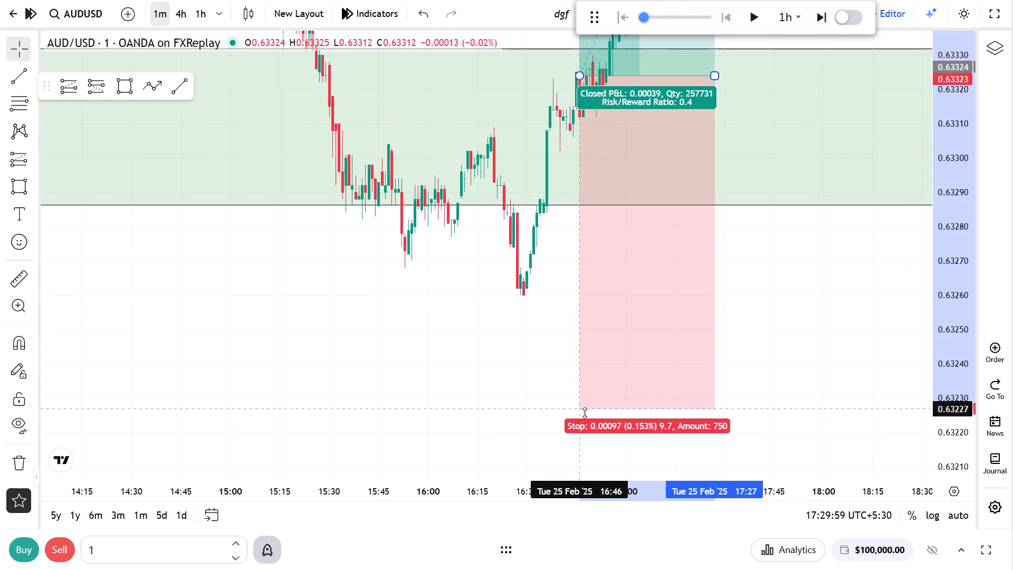
pyautogui.moveTo(585, 413); pyautogui.dragTo(587, 417)
# Set the long position's target to 0.63474 and extend its end time to about 17:58.
pyautogui.moveTo(824, 276); pyautogui.dragTo(825, 395)
pyautogui.moveTo(959, 150); pyautogui.dragTo(957, 412)
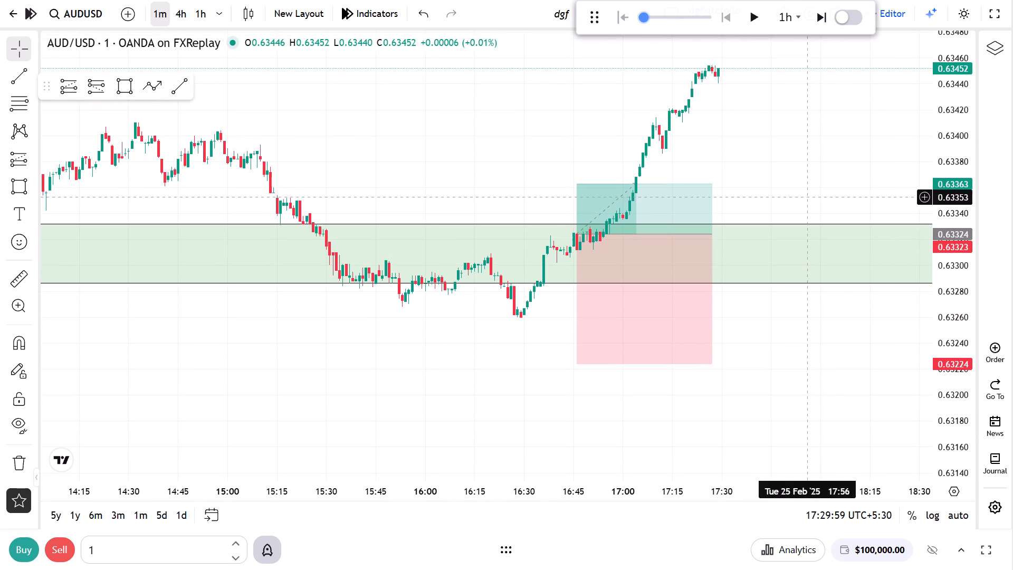
pyautogui.moveTo(807, 196); pyautogui.dragTo(813, 302)
pyautogui.moveTo(573, 278); pyautogui.dragTo(588, 210)
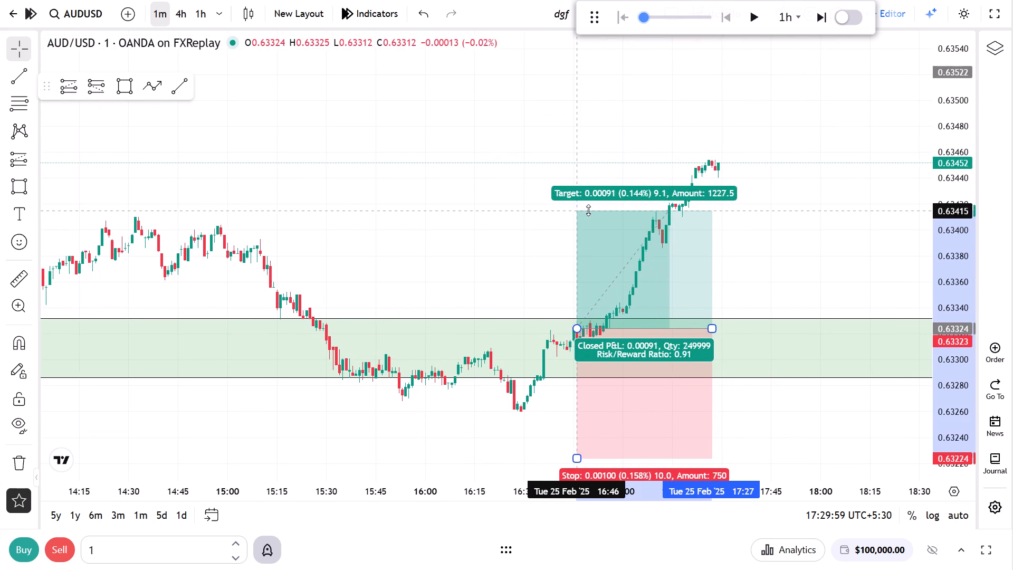
pyautogui.moveTo(588, 210); pyautogui.dragTo(600, 134)
pyautogui.moveTo(714, 331); pyautogui.dragTo(816, 327)
pyautogui.click(888, 204)
# Advance the replay one hour to 18:29 on 25 February.
pyautogui.click(824, 25)
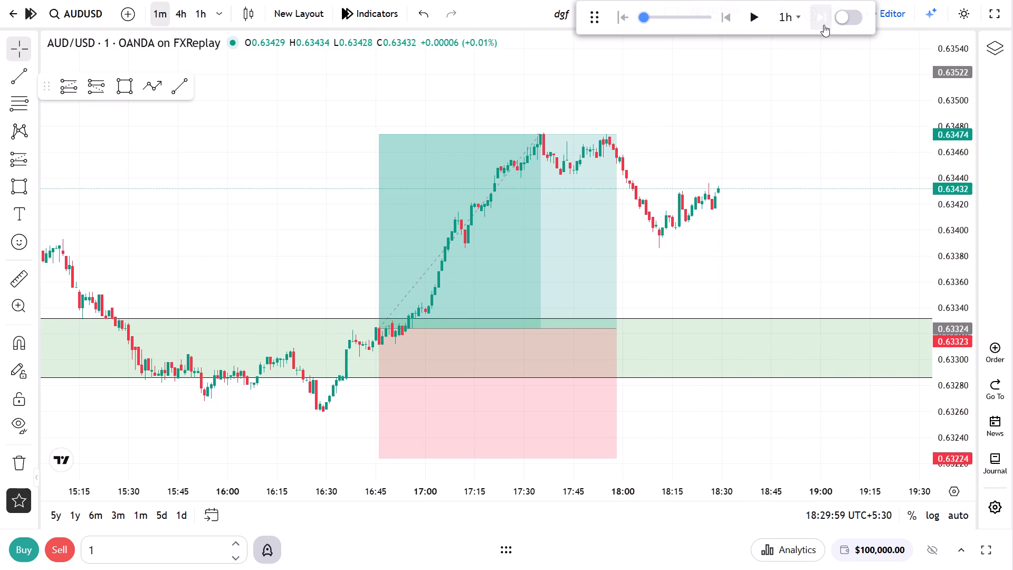
# Advance the replay one hour to 19:29 on 25 February.
pyautogui.click(824, 25)
# Shorten the long position so it ends where price reaches the 0.63474 target.
pyautogui.moveTo(420, 329); pyautogui.dragTo(395, 327)
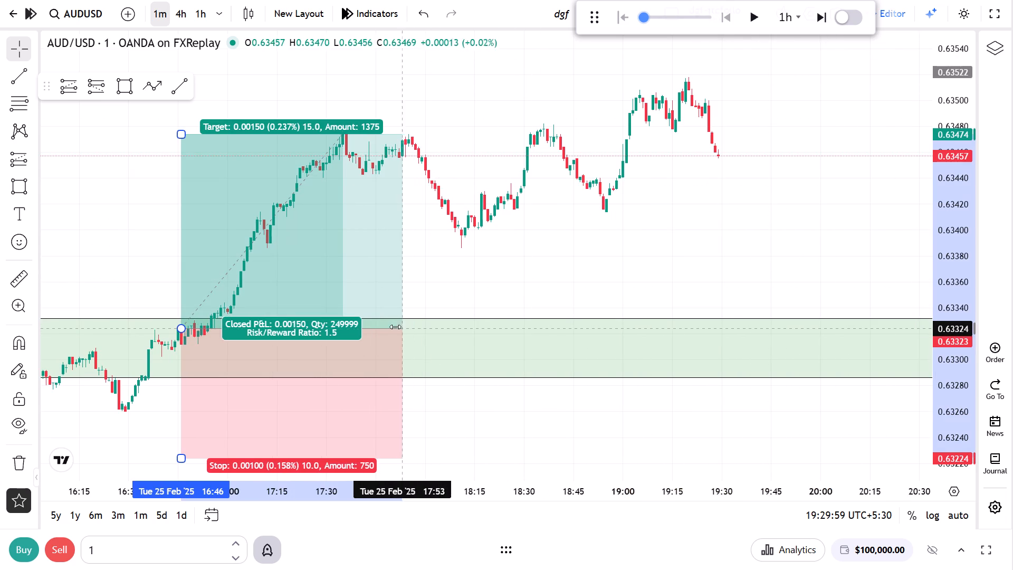
pyautogui.moveTo(395, 327); pyautogui.dragTo(343, 312)
pyautogui.click(474, 269)
# Switch to the 4h chart and play the replay in 1h steps until 15:29 on 26 February.
pyautogui.click(183, 19)
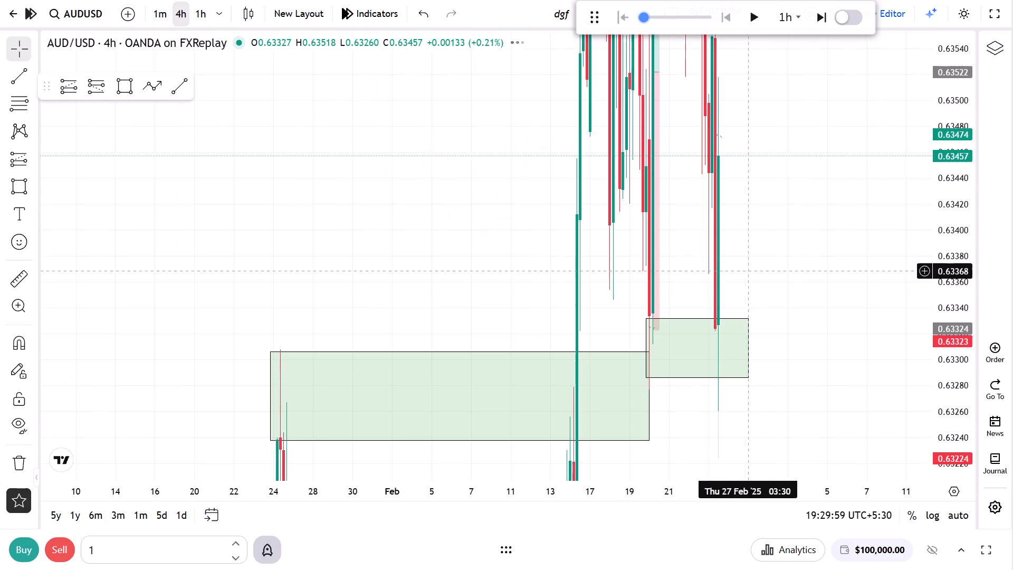
pyautogui.moveTo(942, 200); pyautogui.dragTo(906, 471)
pyautogui.moveTo(805, 362); pyautogui.dragTo(838, 468)
pyautogui.scroll(7, 802, 466)
pyautogui.moveTo(746, 394); pyautogui.dragTo(806, 335)
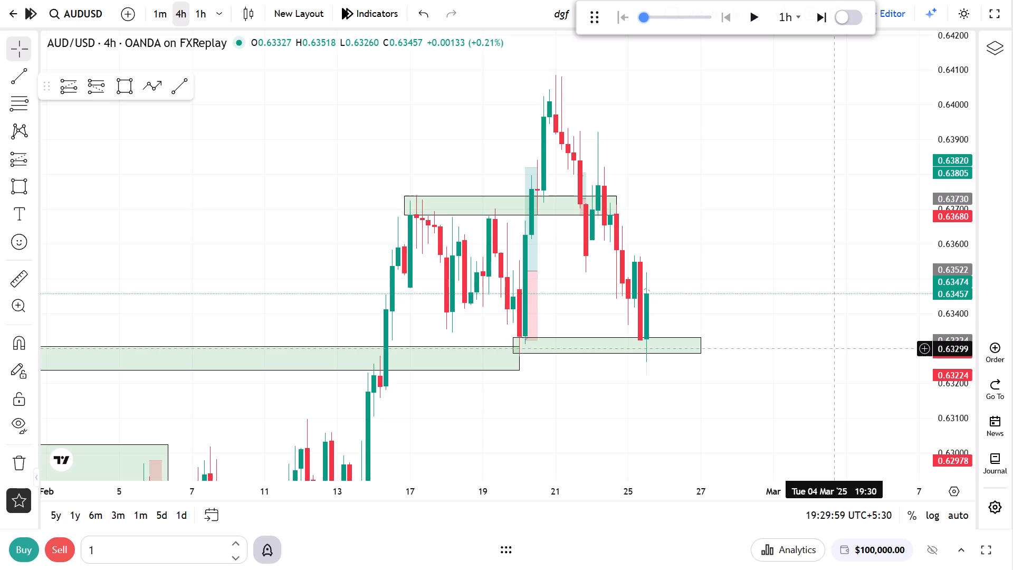
pyautogui.click(759, 20)
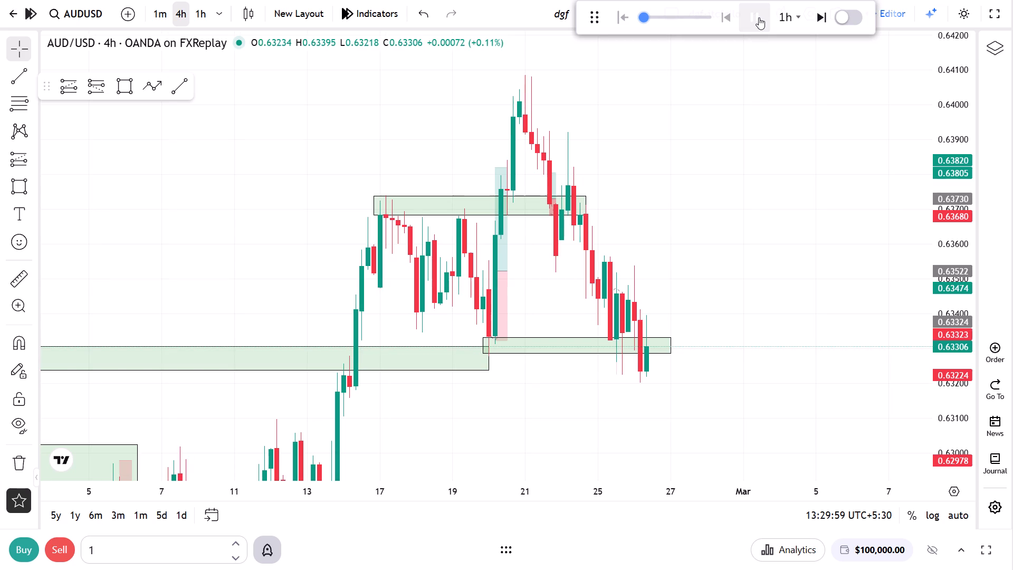
pyautogui.click(759, 17)
# Extend the end of the 0.63306–0.63238 zone to 20 February 11:30.
pyautogui.moveTo(487, 363); pyautogui.dragTo(502, 363)
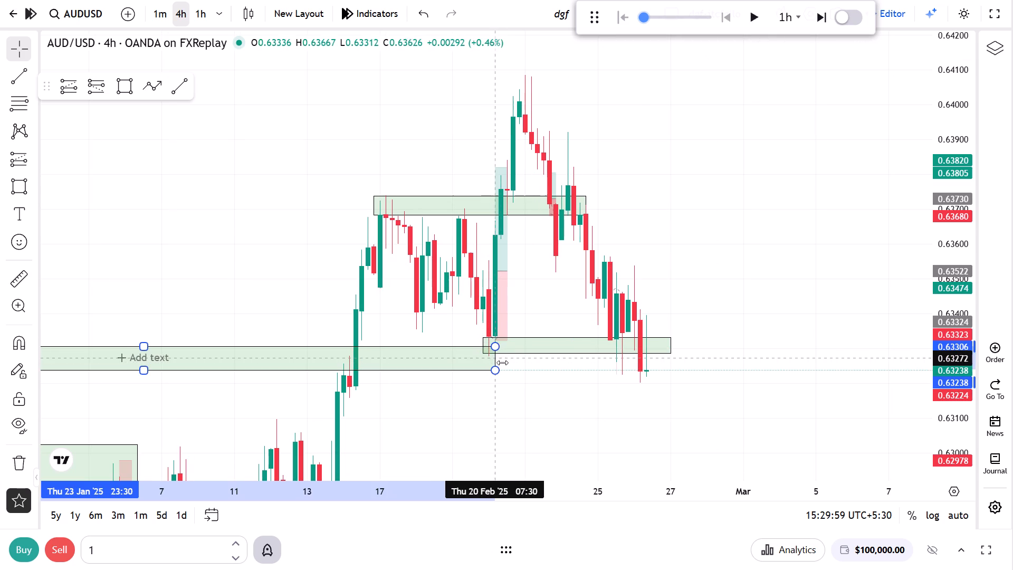
pyautogui.moveTo(502, 363); pyautogui.dragTo(504, 363)
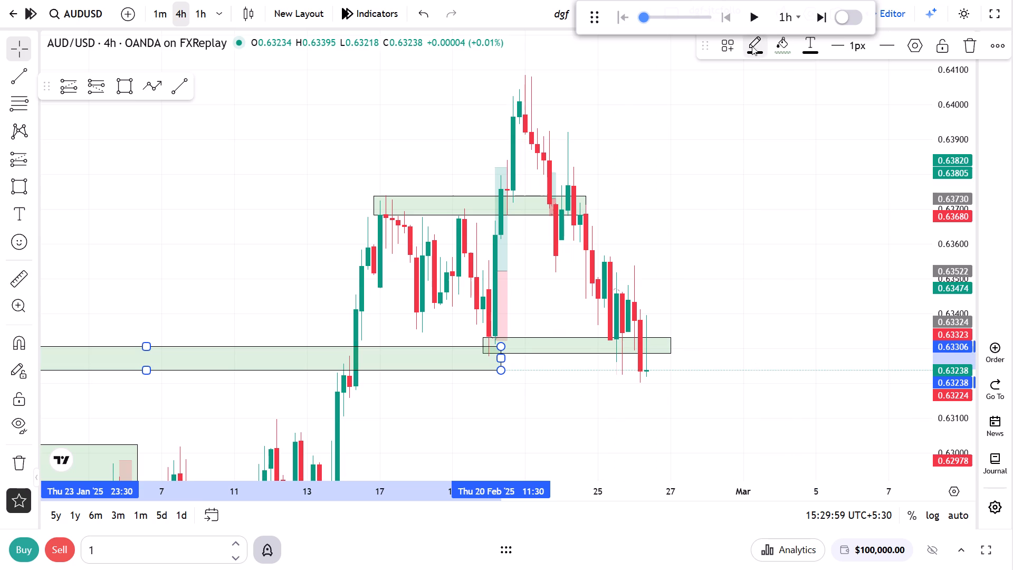
# Play the replay on to 06:29 on 27 February, pause it and review older 4h price action back to December.
pyautogui.click(756, 18)
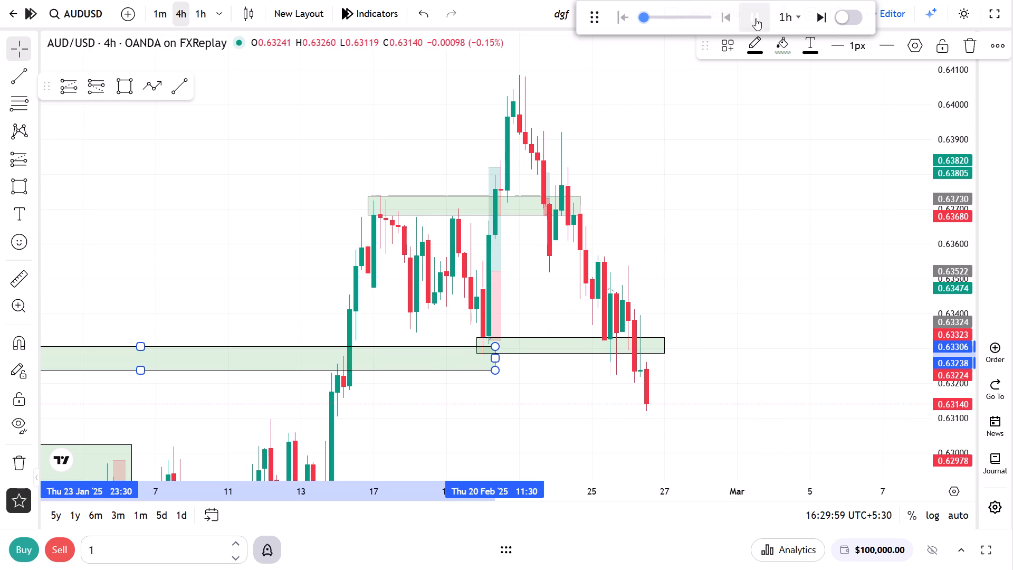
pyautogui.moveTo(749, 411); pyautogui.dragTo(843, 353)
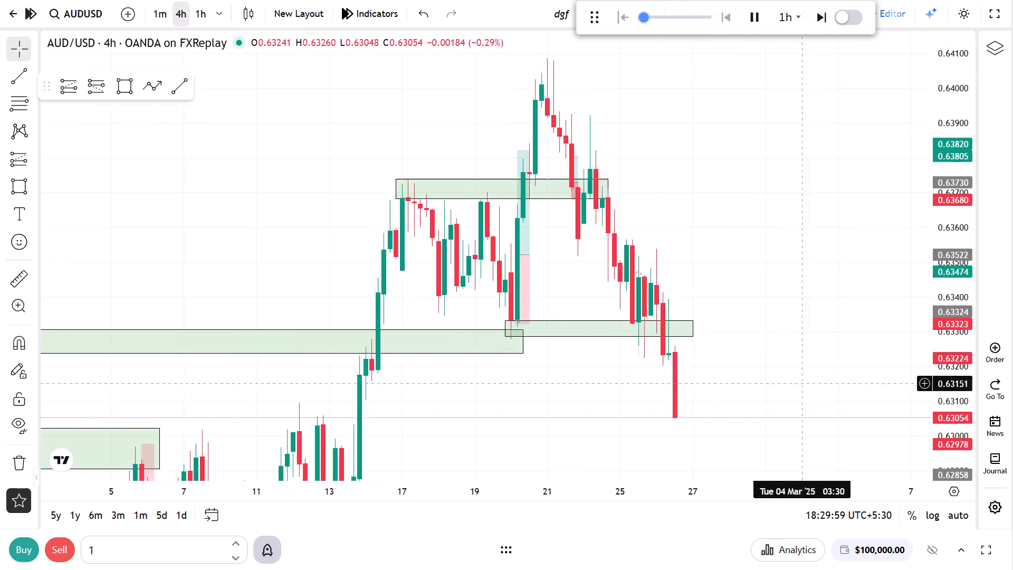
pyautogui.moveTo(843, 353); pyautogui.dragTo(893, 296)
pyautogui.click(869, 306)
pyautogui.scroll(3, 810, 368)
pyautogui.moveTo(731, 333); pyautogui.dragTo(830, 347)
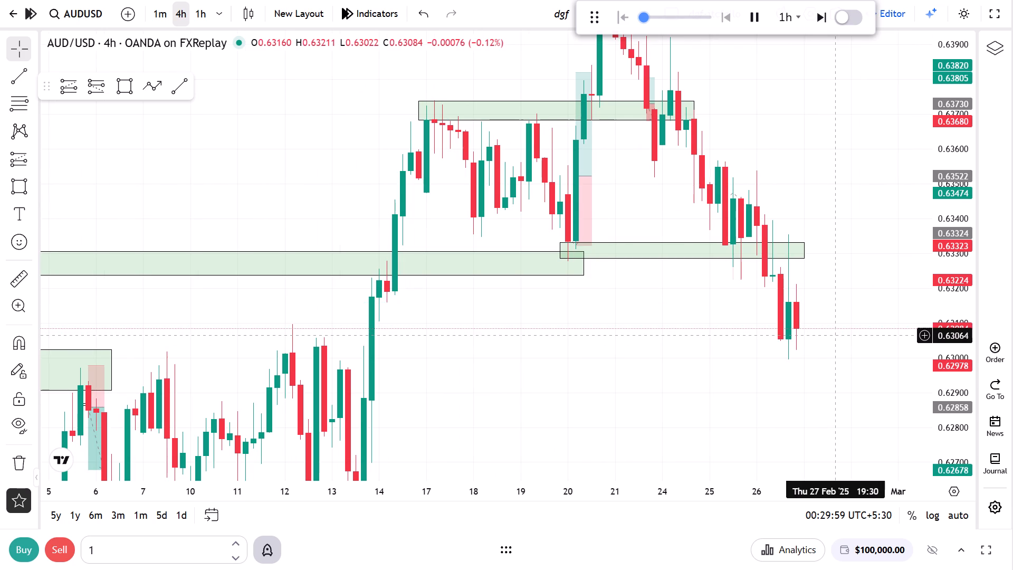
pyautogui.moveTo(837, 336); pyautogui.dragTo(809, 298)
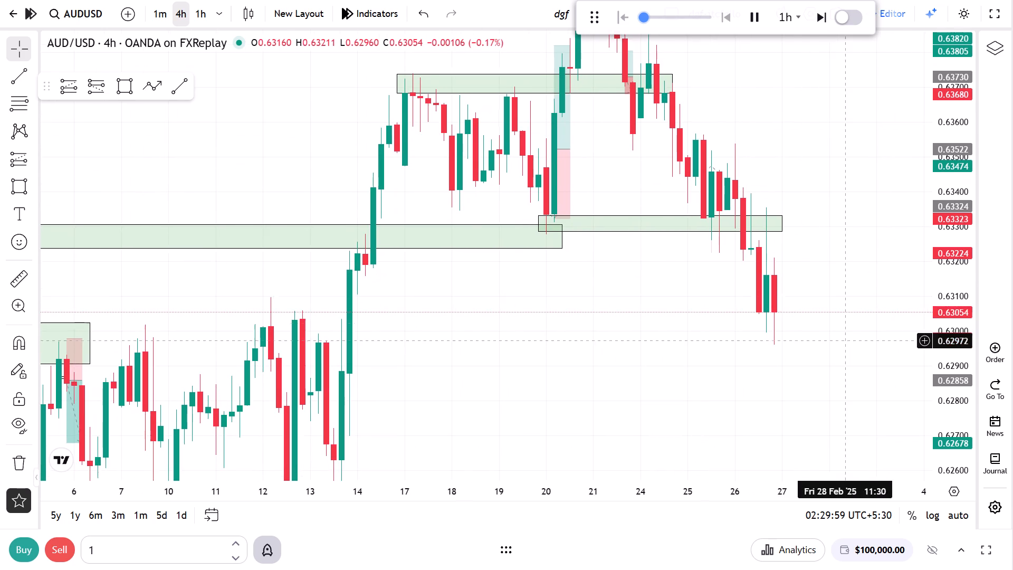
pyautogui.scroll(-3, 845, 344)
pyautogui.moveTo(957, 247); pyautogui.dragTo(944, 313)
pyautogui.moveTo(859, 338); pyautogui.dragTo(823, 383)
pyautogui.scroll(2, 784, 405)
pyautogui.scroll(-6, 781, 410)
pyautogui.click(750, 14)
pyautogui.scroll(-5, 574, 314)
pyautogui.moveTo(608, 325); pyautogui.dragTo(710, 166)
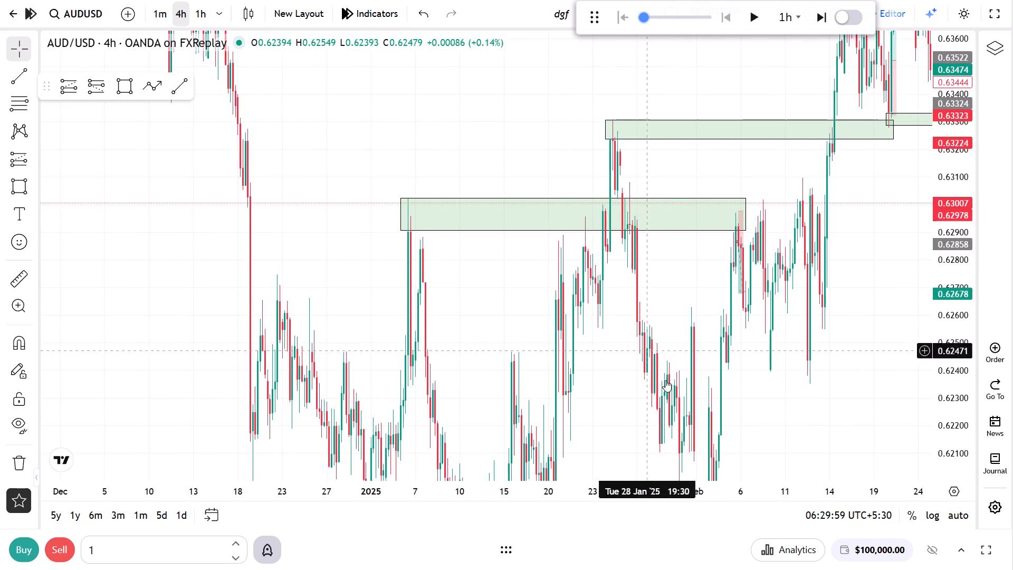
pyautogui.moveTo(704, 363); pyautogui.dragTo(706, 217)
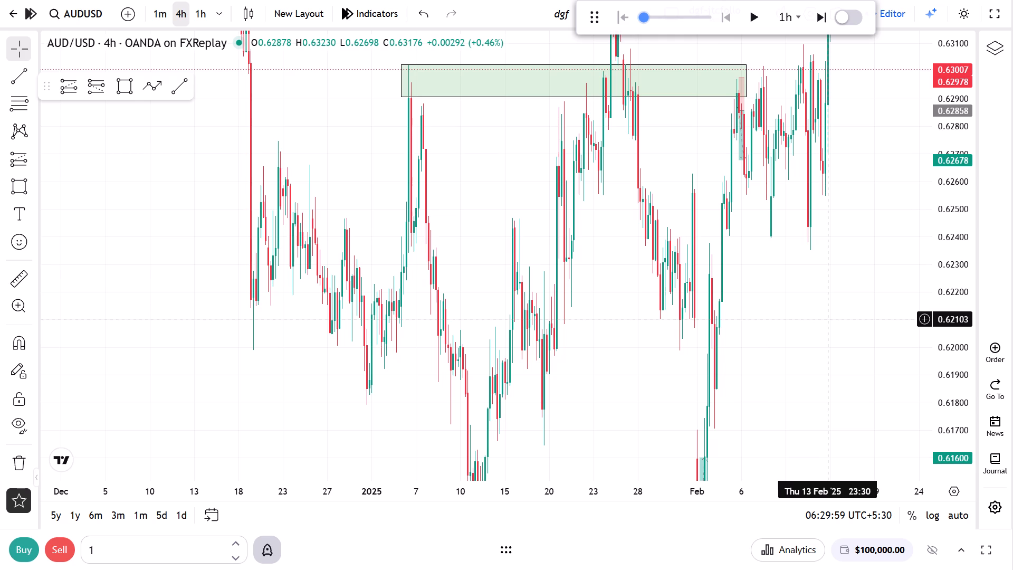
# Leave full screen and switch on the mobile hotspot in the system quick settings.
pyautogui.click(508, 44)
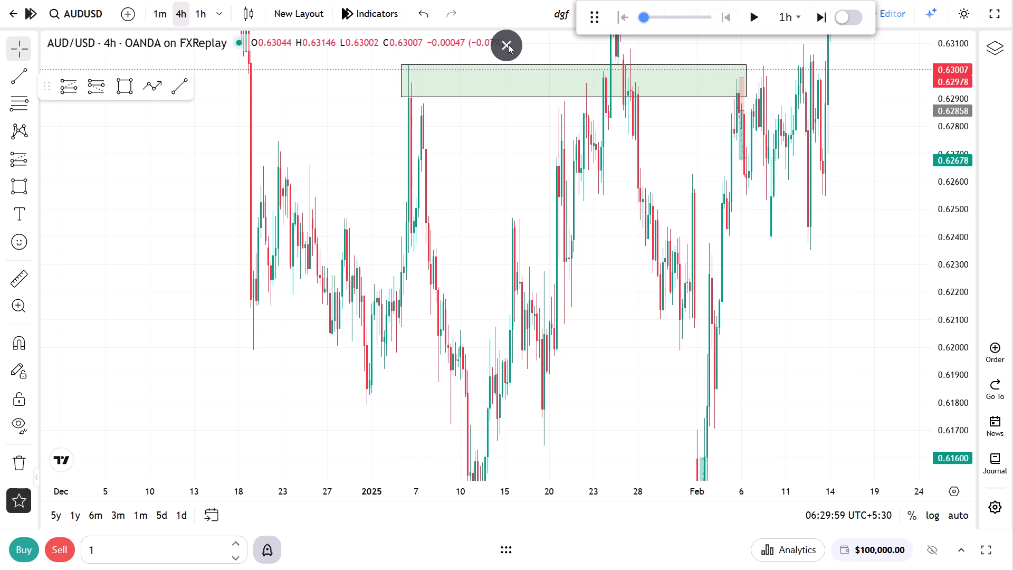
pyautogui.click(915, 555)
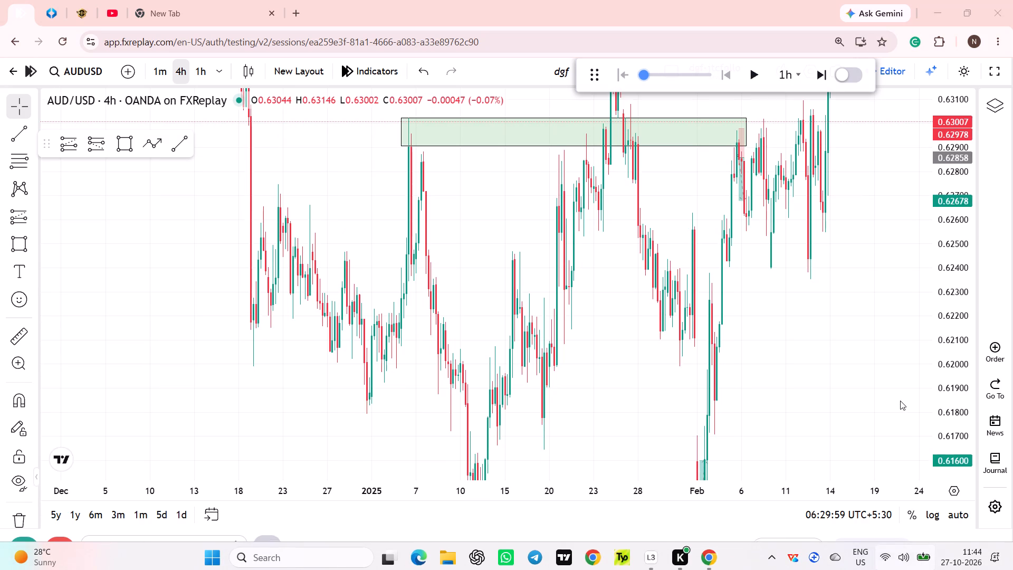
pyautogui.scroll(-4, 914, 397)
pyautogui.click(963, 302)
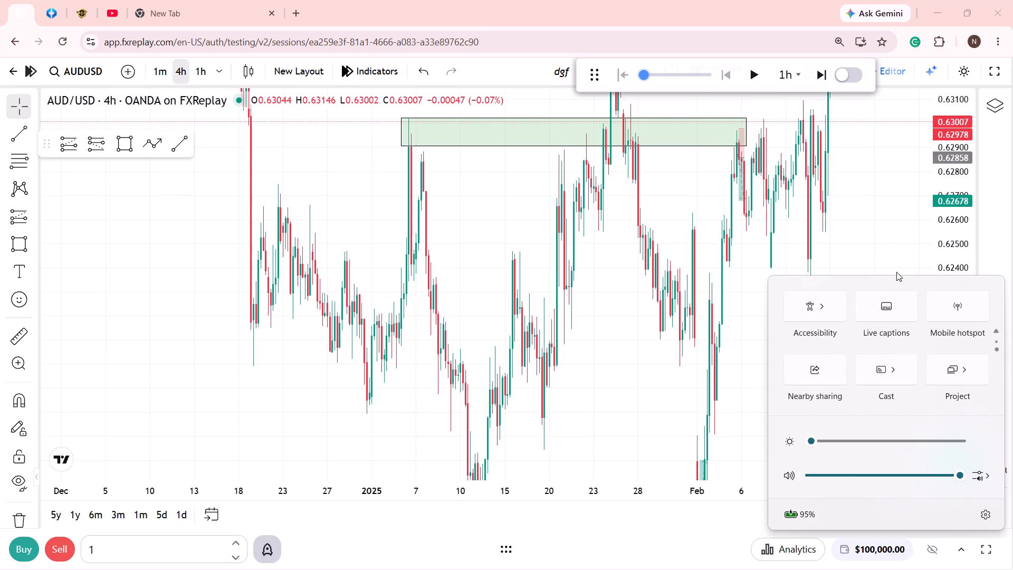
pyautogui.click(872, 224)
# Switch to the L3 application.
pyautogui.click(655, 550)
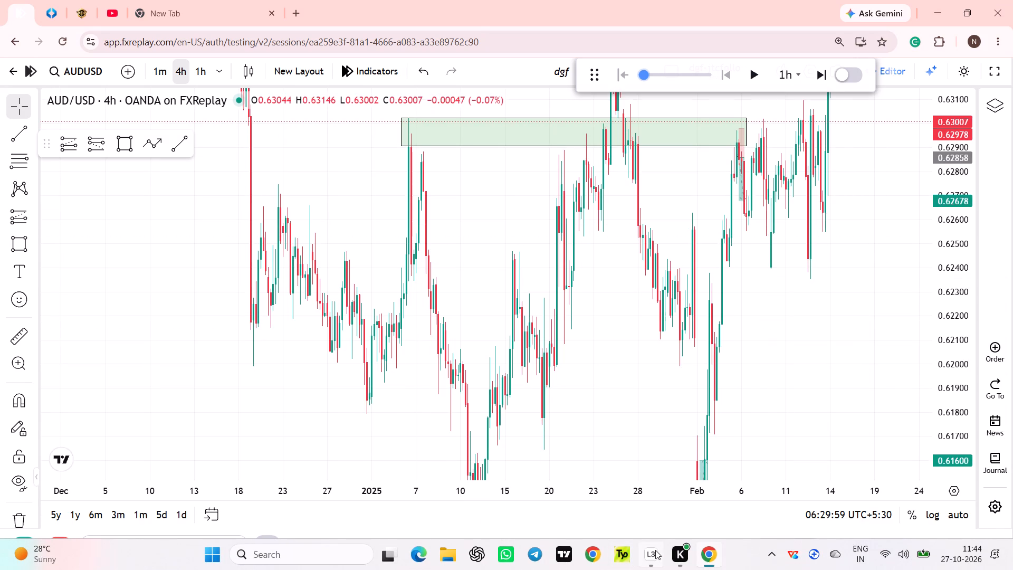